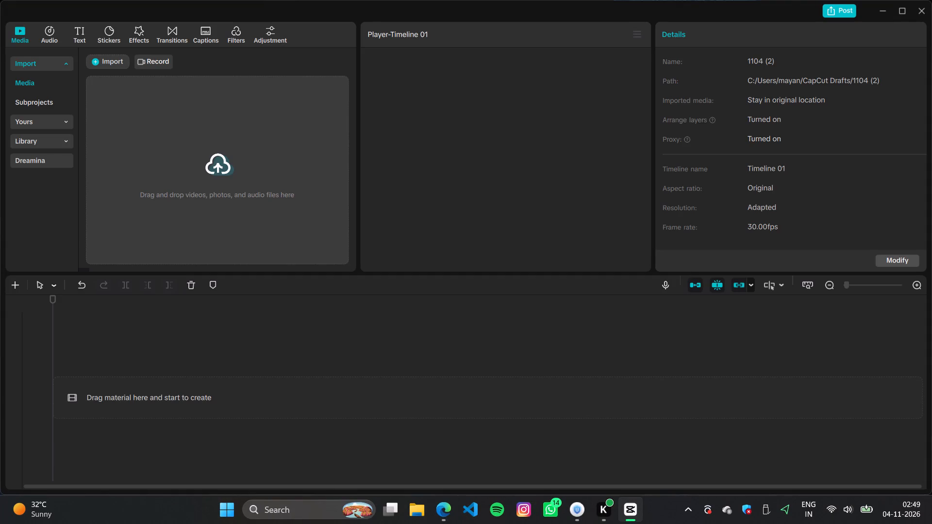
Import the [YT]LionelRafale_announcetrailer_en_pegi_nocap video from Downloads and add it to the start of the timeline.
left_click(220, 179)
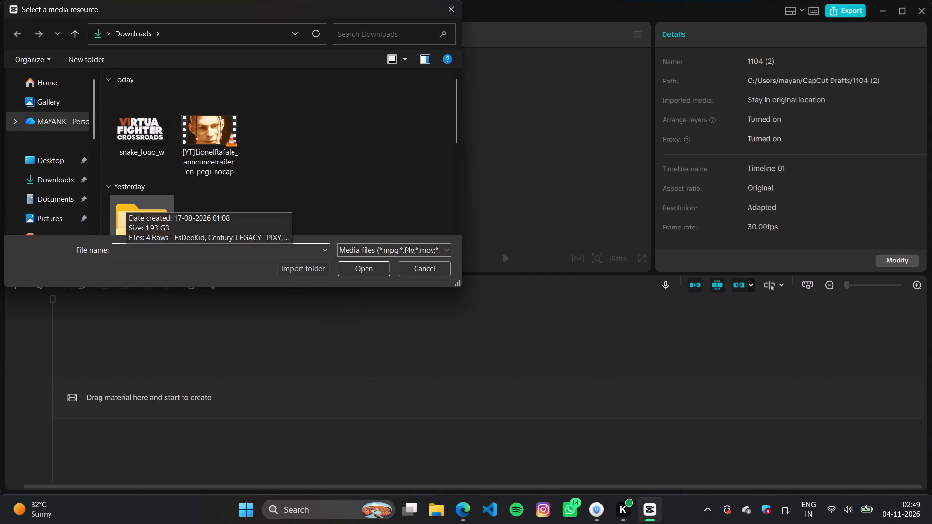
left_click(209, 135)
left_click(363, 266)
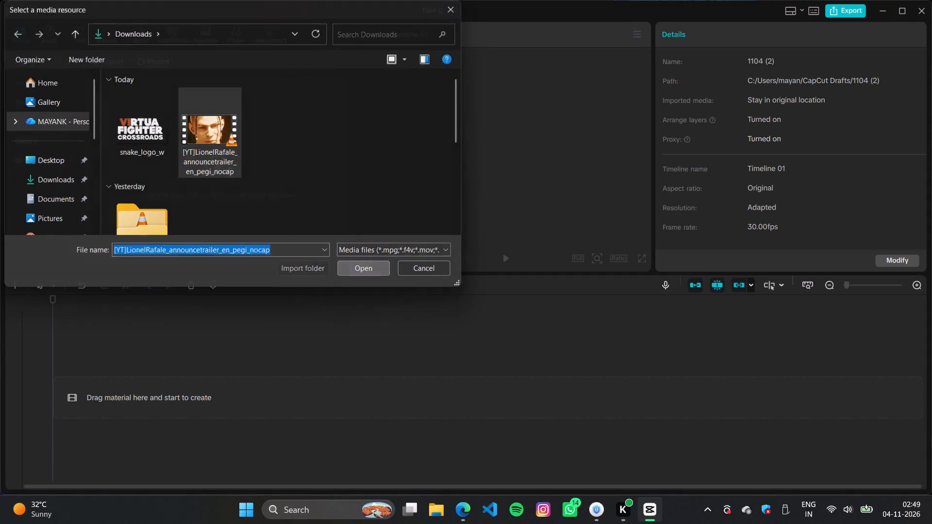
left_click(151, 135)
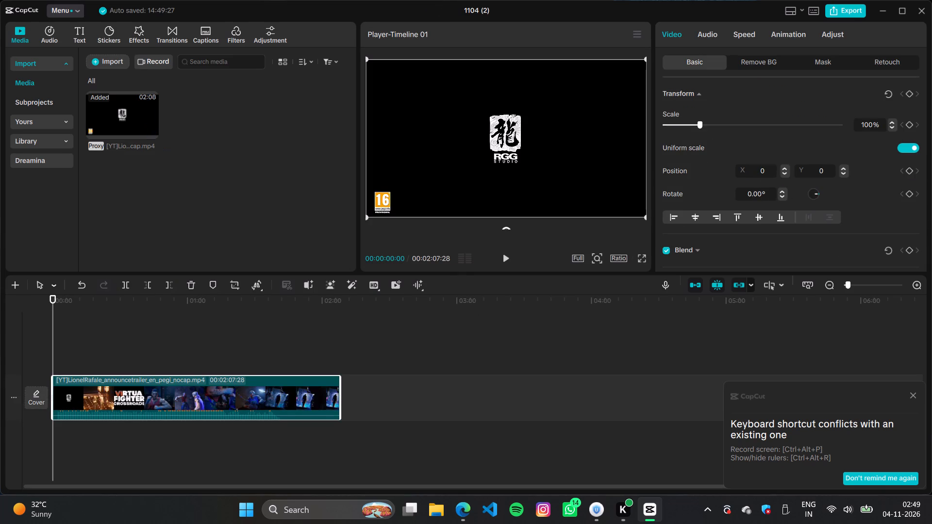
Split the trailer clip at 00:00:32:21, in the shot of the blue-haired fighter shown from the side.
left_click(111, 341)
left_click(147, 341)
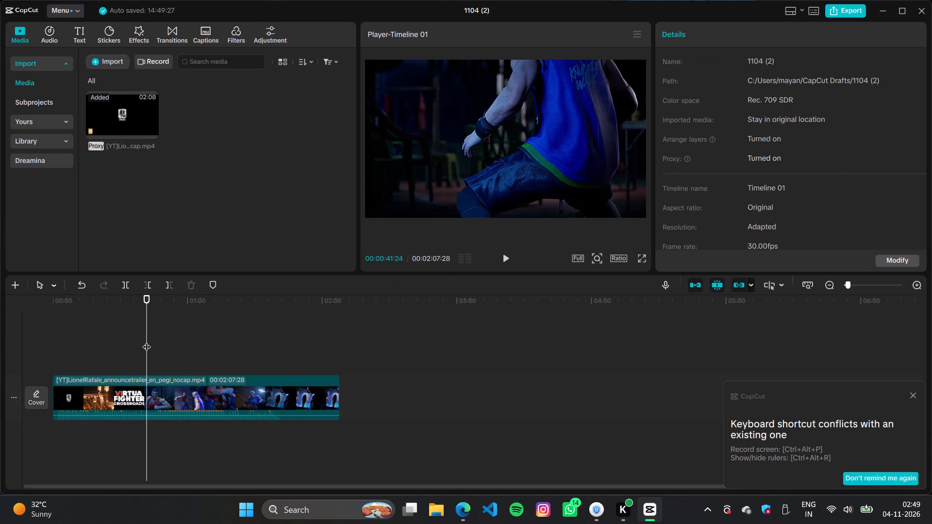
left_click(153, 334)
left_click(153, 334)
left_click(147, 332)
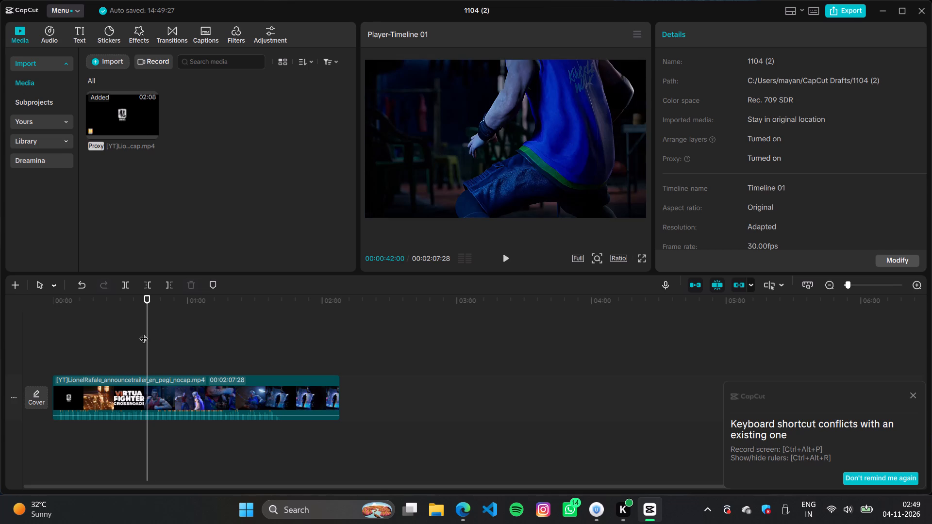
left_click(143, 332)
left_click(143, 332)
left_click(141, 332)
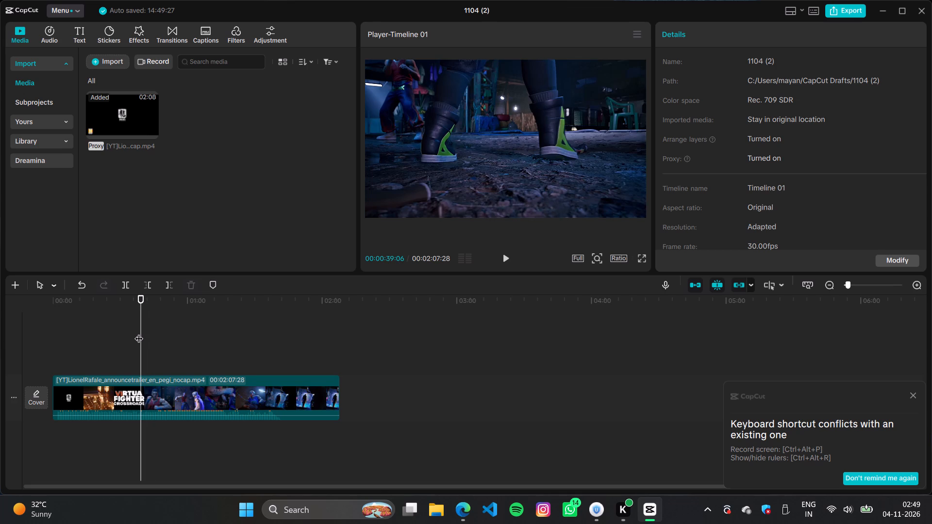
left_click(134, 332)
left_click(132, 332)
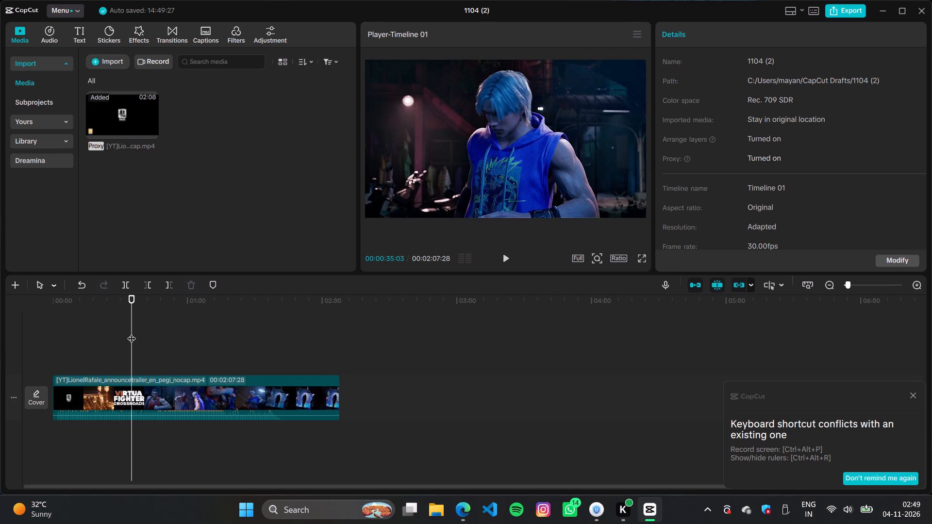
left_click(127, 332)
left_click(125, 333)
left_click(122, 333)
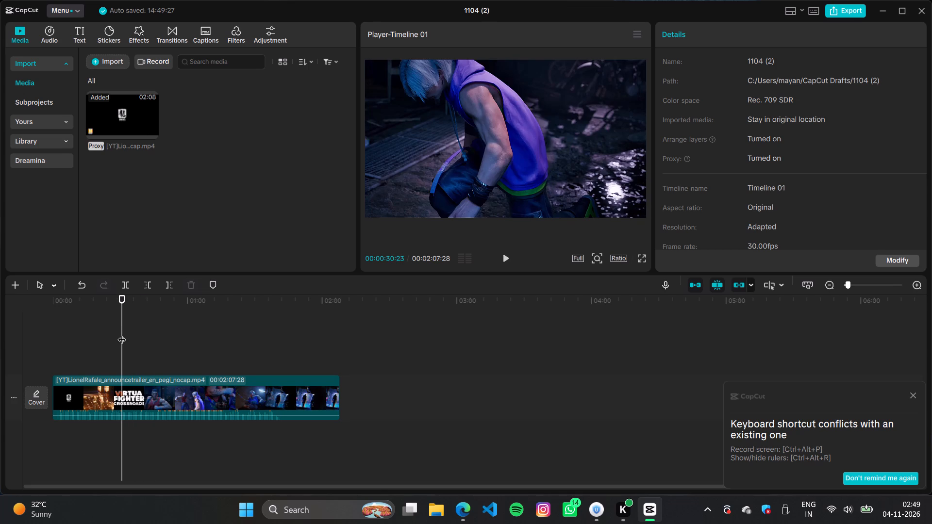
left_click(113, 334)
left_click(113, 334)
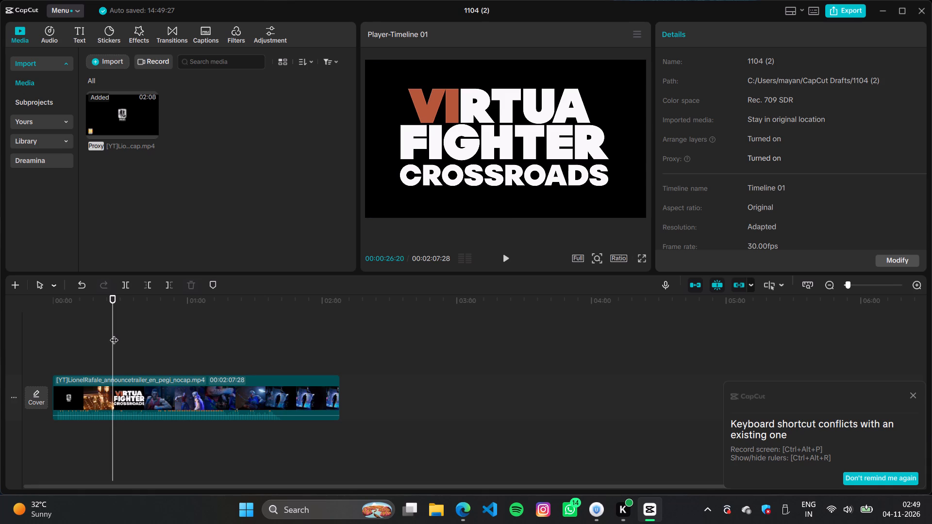
left_click(114, 334)
left_click(117, 336)
left_click(123, 337)
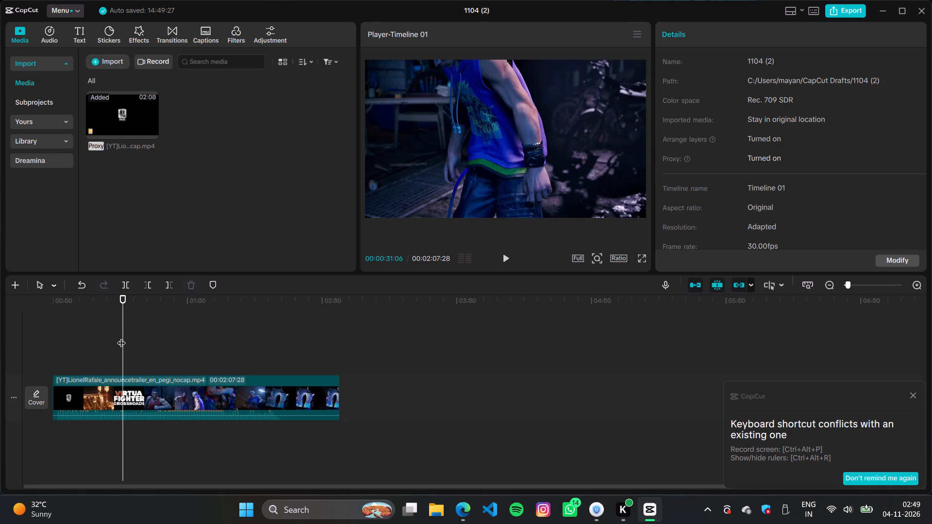
left_click(120, 336)
left_click(126, 337)
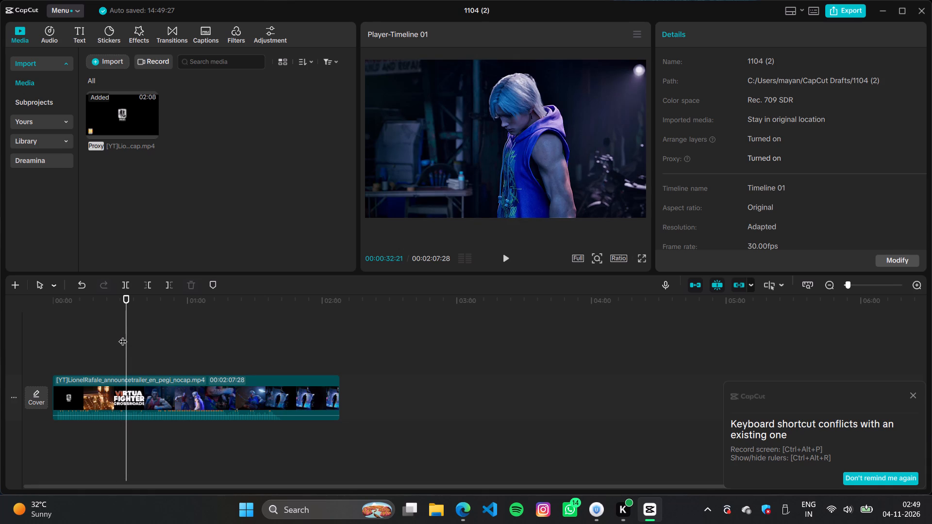
key("ctrl+b")
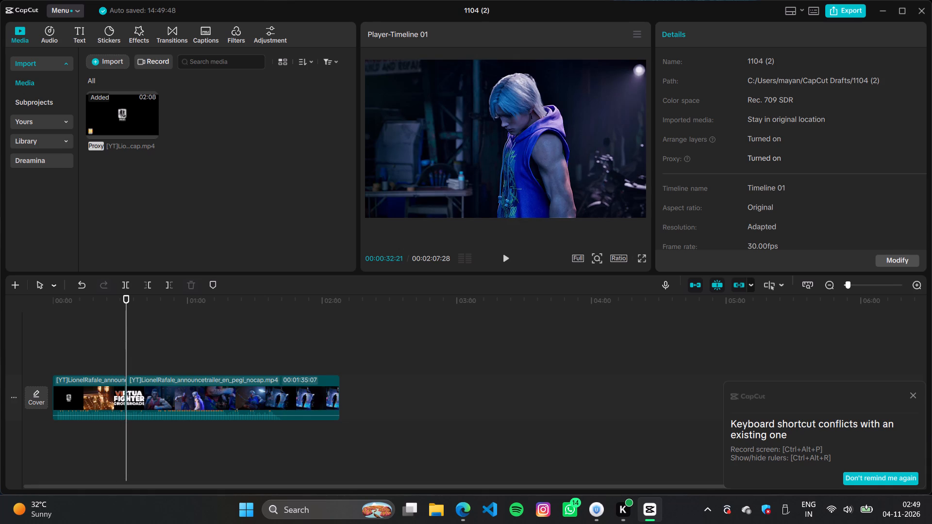
Delete the opening section of the trailer before the split, closing the gap.
left_click(109, 394)
key("BackSpace")
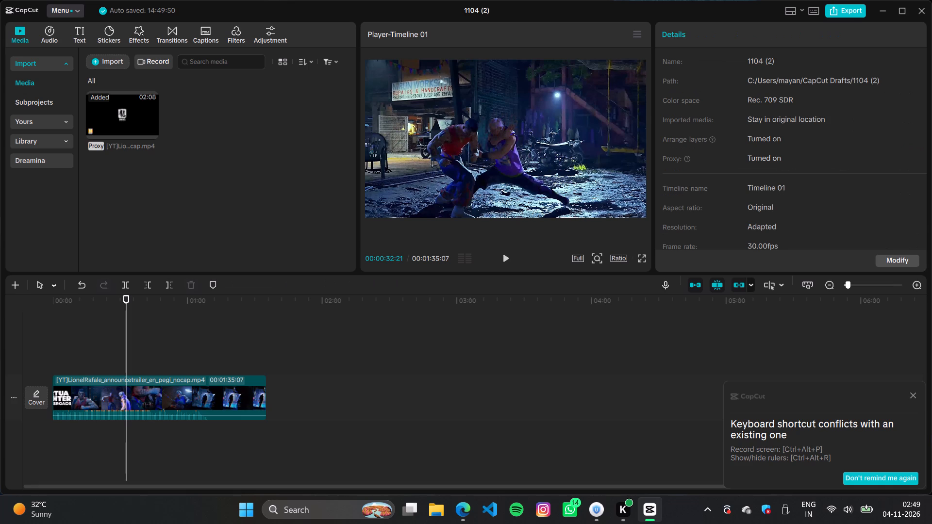
Split the remaining trailer clip at 00:00:09:17, in the dark shot of the fighter's hand near his knee.
left_click_drag(126, 351, 127, 352)
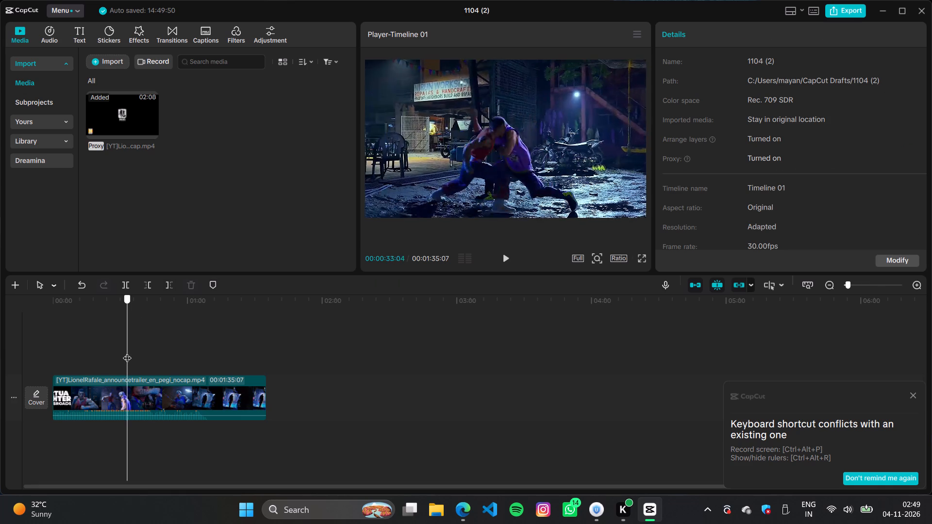
left_click_drag(127, 352, 69, 369)
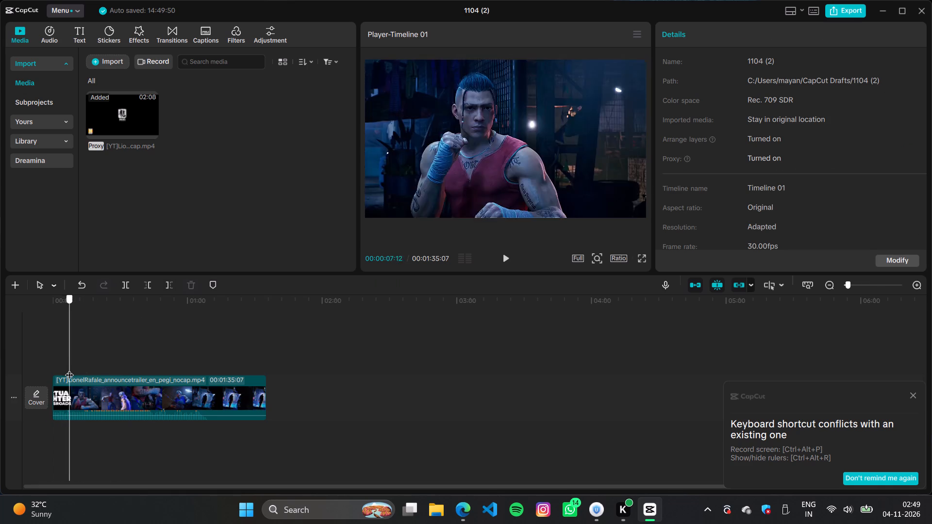
left_click_drag(69, 369, 71, 371)
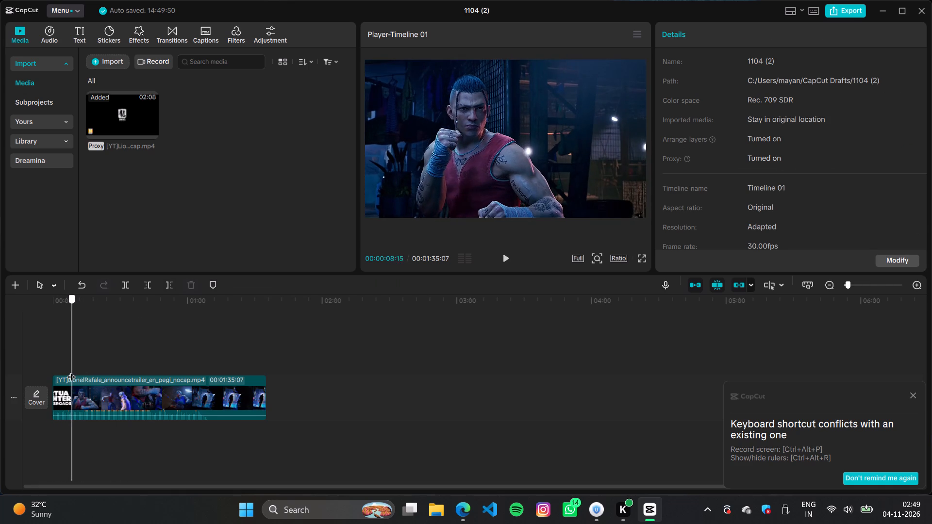
left_click_drag(71, 371, 72, 374)
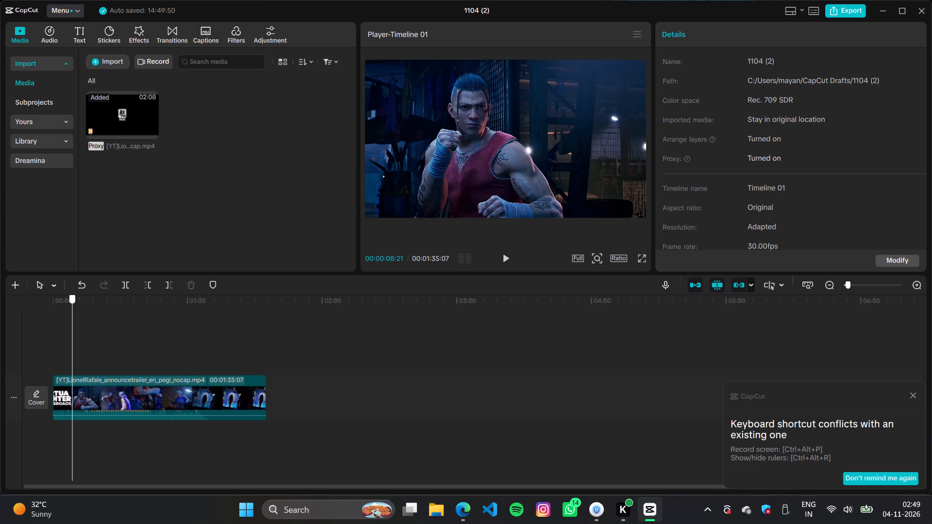
left_click_drag(72, 374, 75, 375)
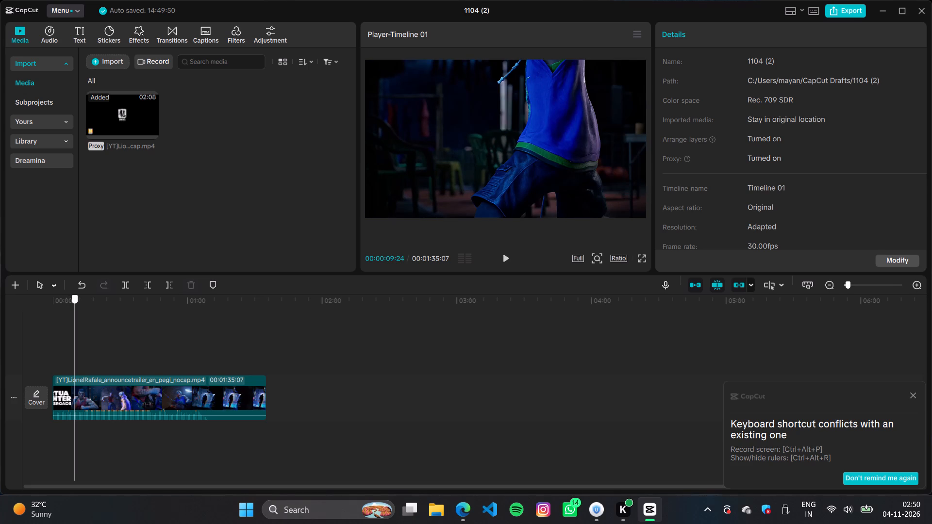
left_click_drag(75, 375, 73, 373)
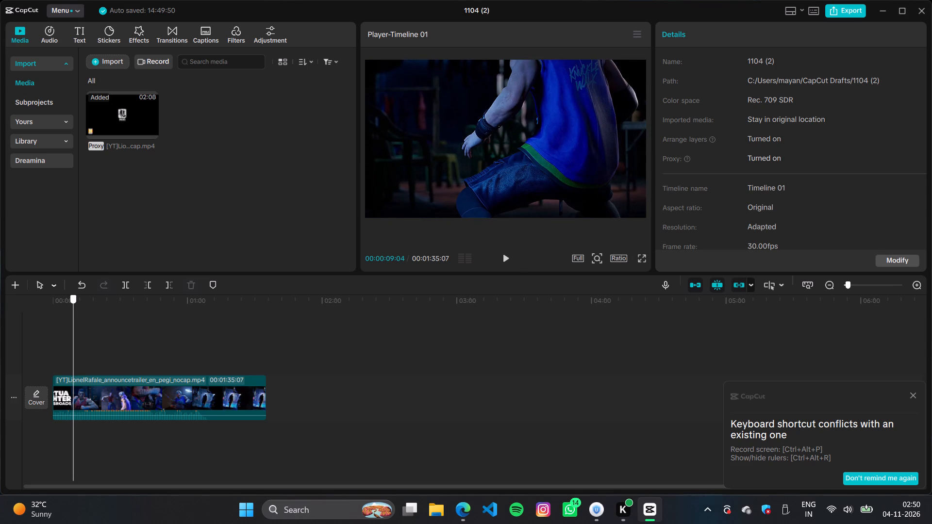
left_click_drag(73, 373, 74, 374)
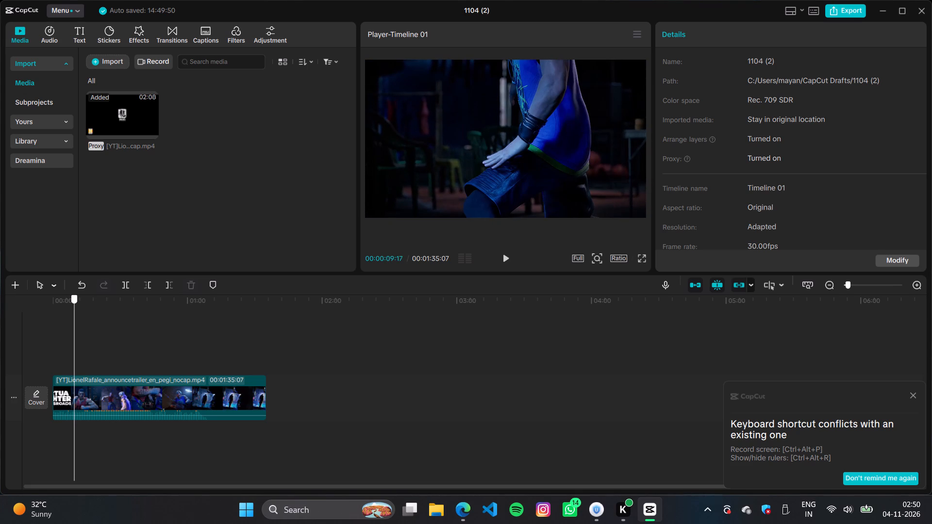
left_click_drag(74, 374, 95, 373)
key("ctrl+b")
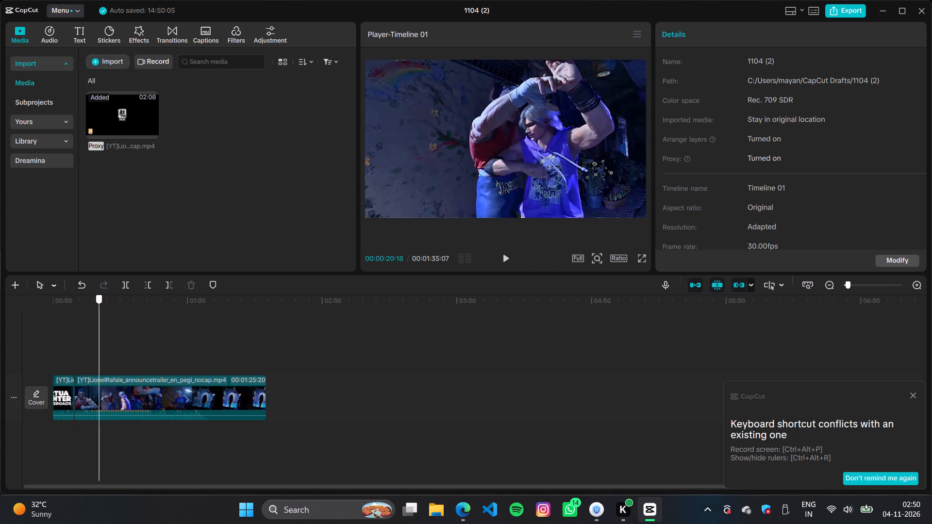
Split the long remaining clip at 00:00:17:04, at the close-up of the blue eye.
left_click_drag(95, 373, 97, 372)
left_click_drag(97, 372, 100, 373)
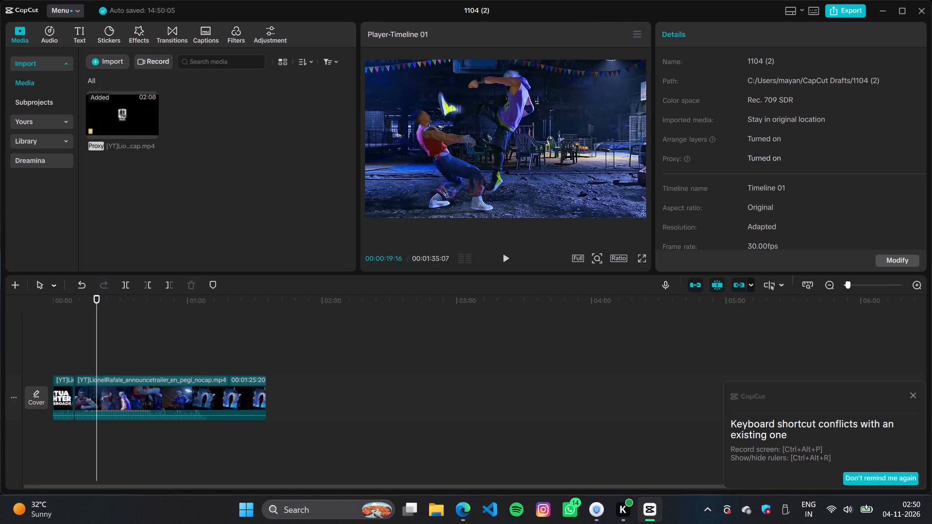
left_click_drag(100, 373, 106, 377)
left_click(100, 346)
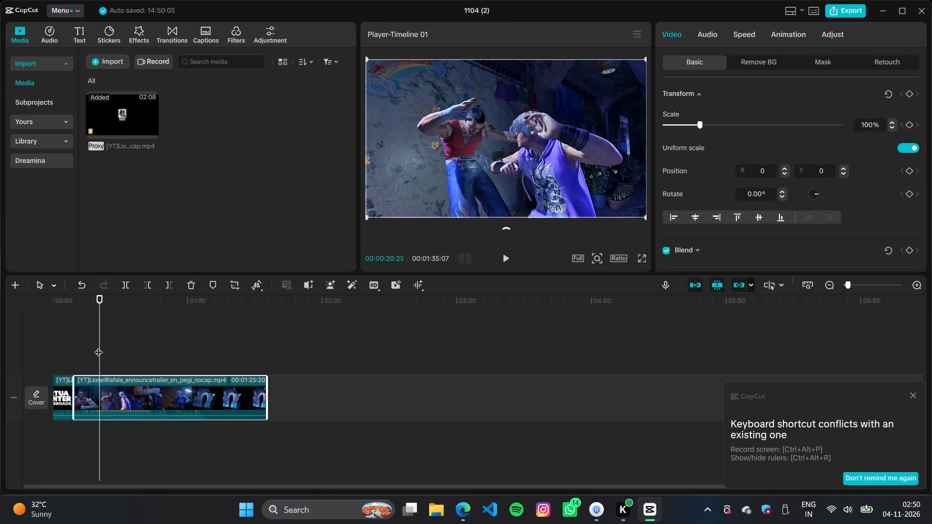
left_click_drag(102, 348, 89, 352)
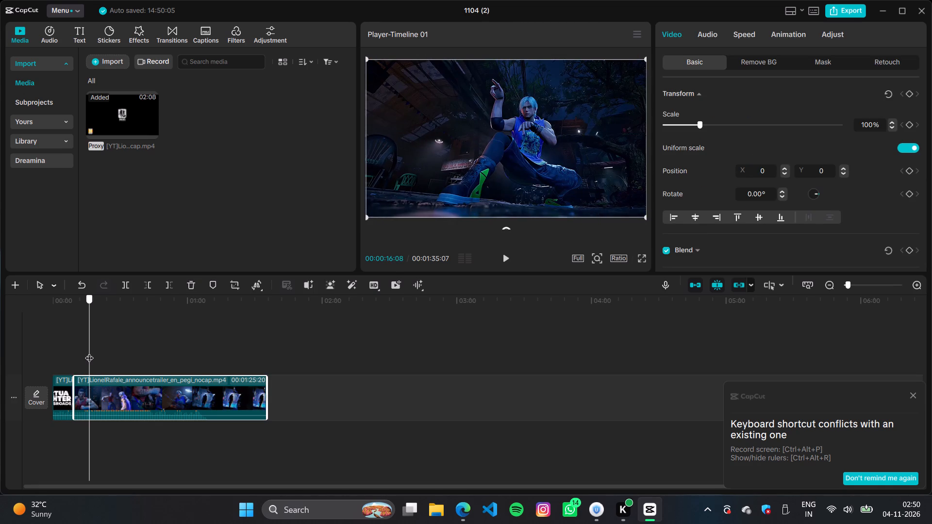
left_click_drag(89, 352, 91, 355)
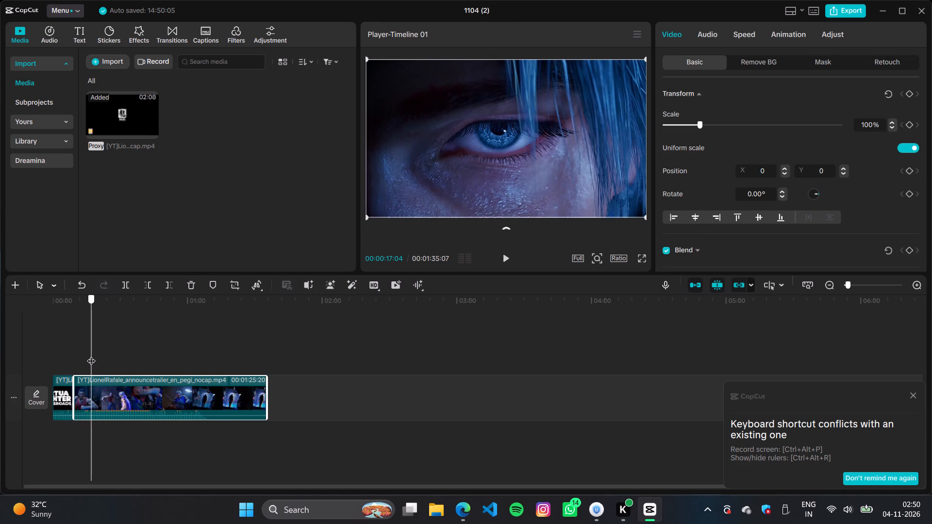
left_click_drag(91, 355, 110, 359)
key("ctrl+b")
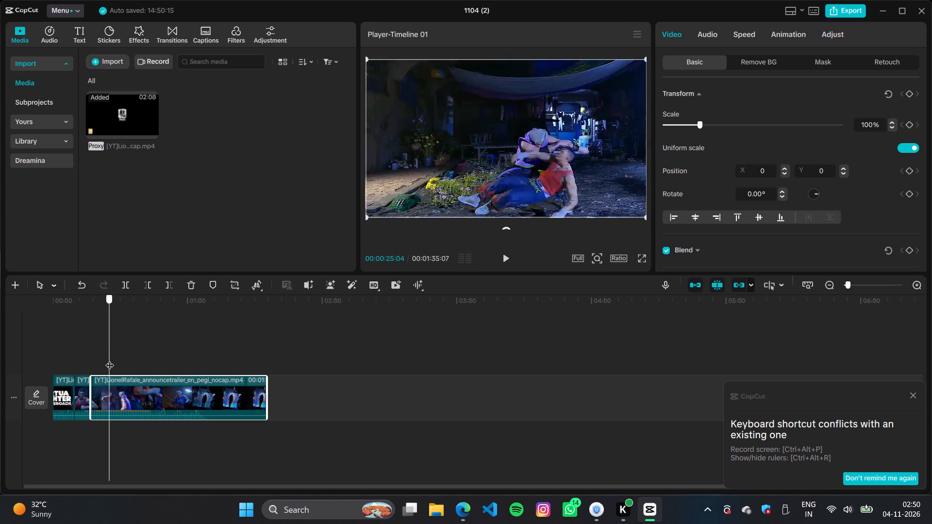
Split the first clip at 00:00:03:22, in the shot of the blue-haired fighter with his hand at his mouth.
left_click_drag(110, 359, 125, 366)
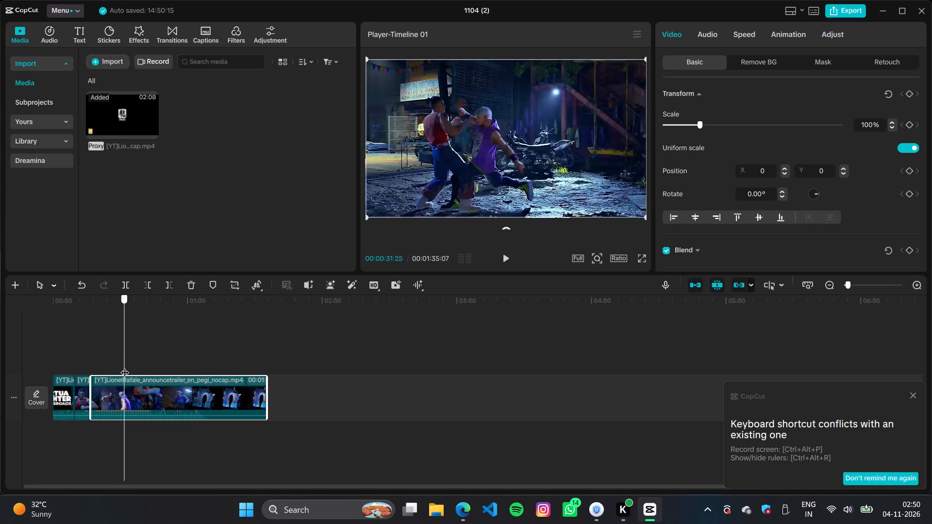
left_click_drag(125, 366, 126, 368)
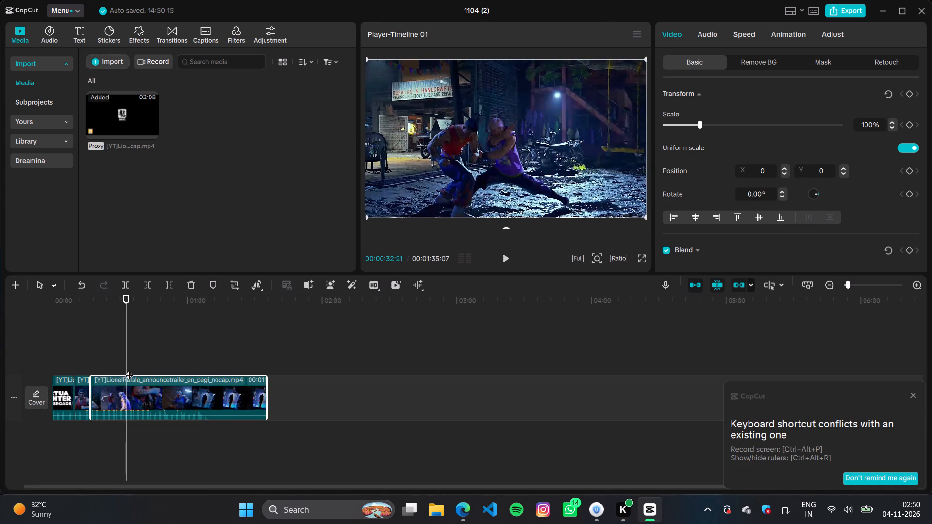
left_click(127, 363)
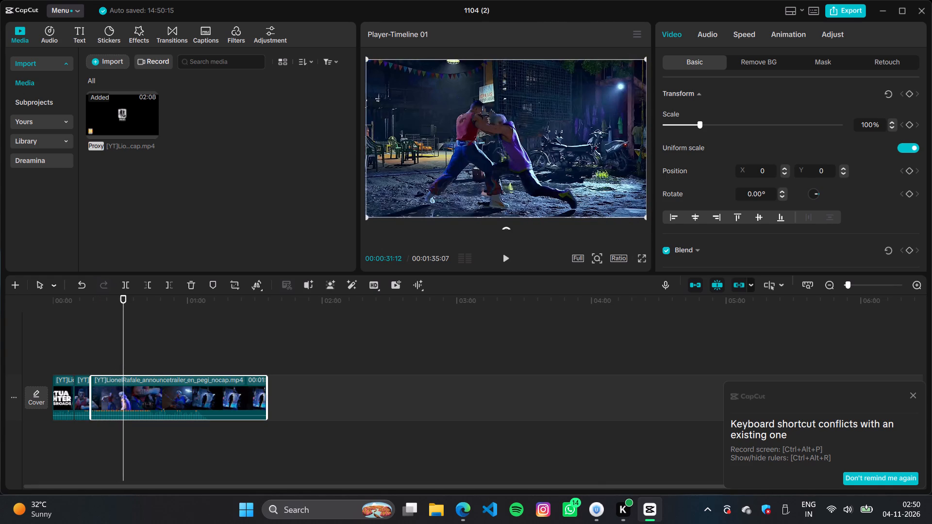
scroll(126, 357, "up", 11, "ctrl")
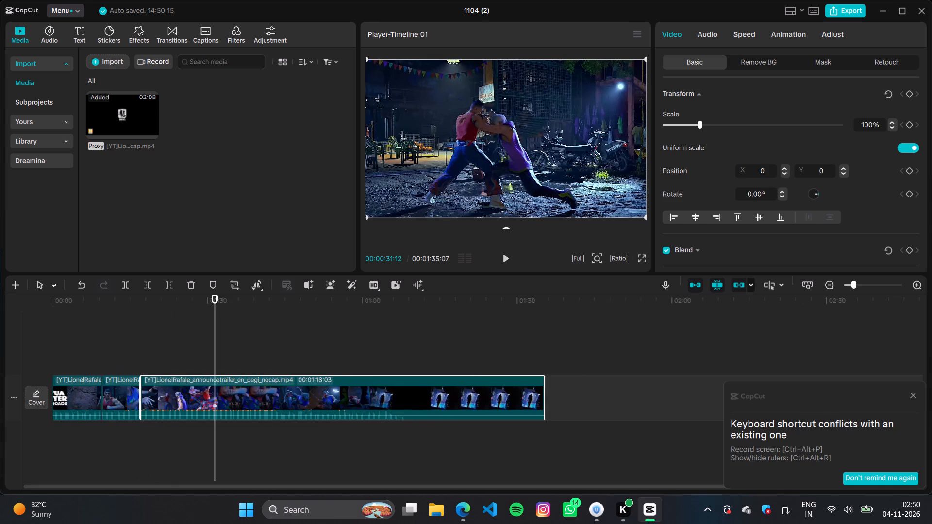
scroll(125, 352, "up", 4, "ctrl")
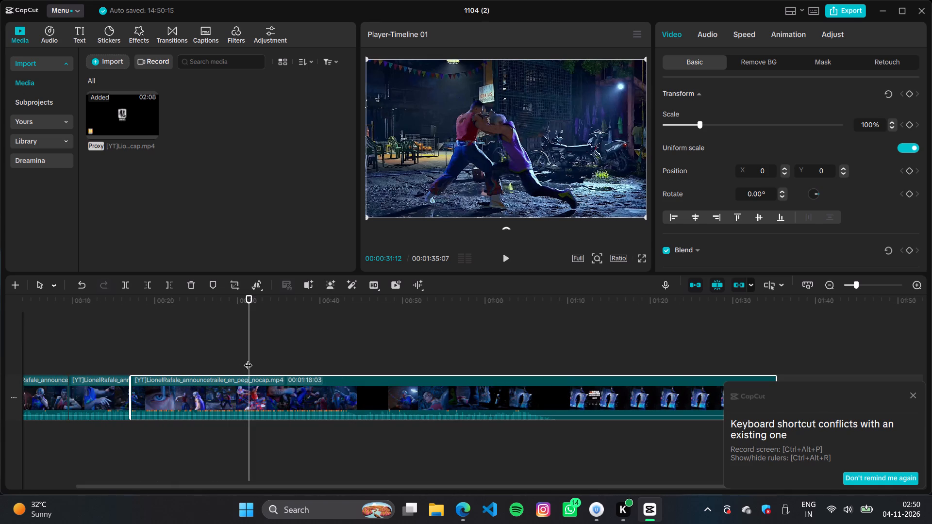
left_click_drag(249, 359, 88, 369)
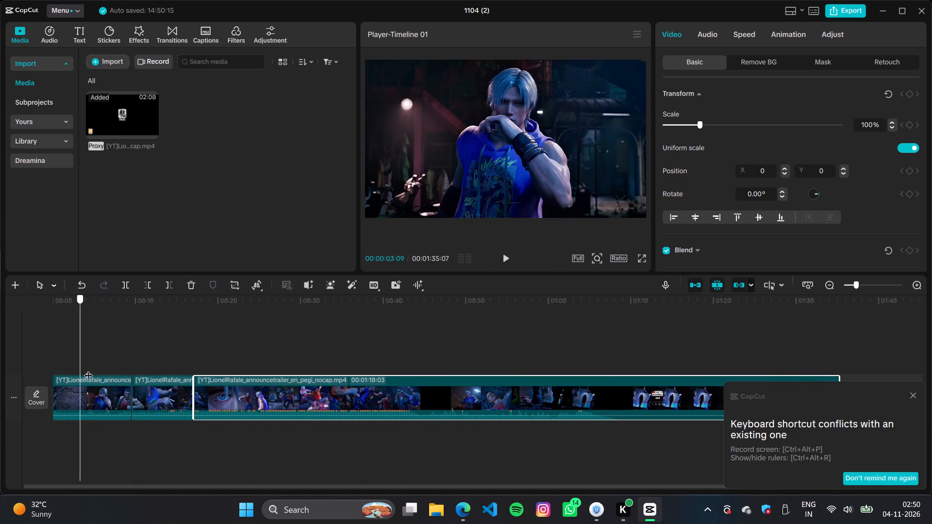
left_click_drag(88, 369, 133, 378)
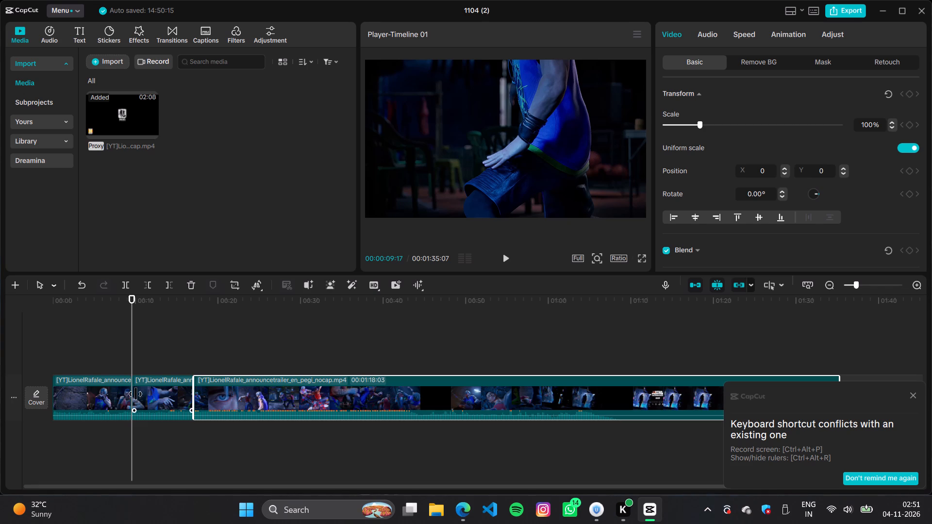
left_click(116, 352)
left_click_drag(116, 353, 67, 358)
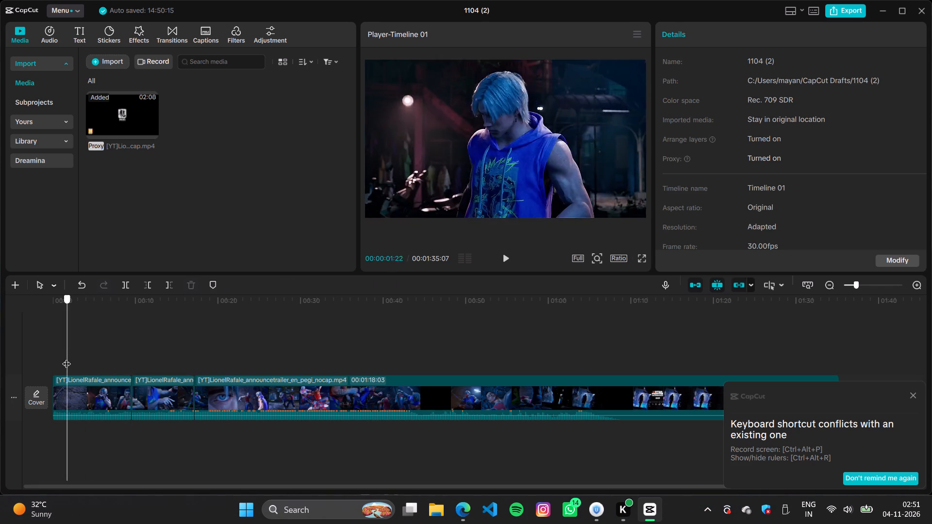
left_click_drag(67, 358, 83, 374)
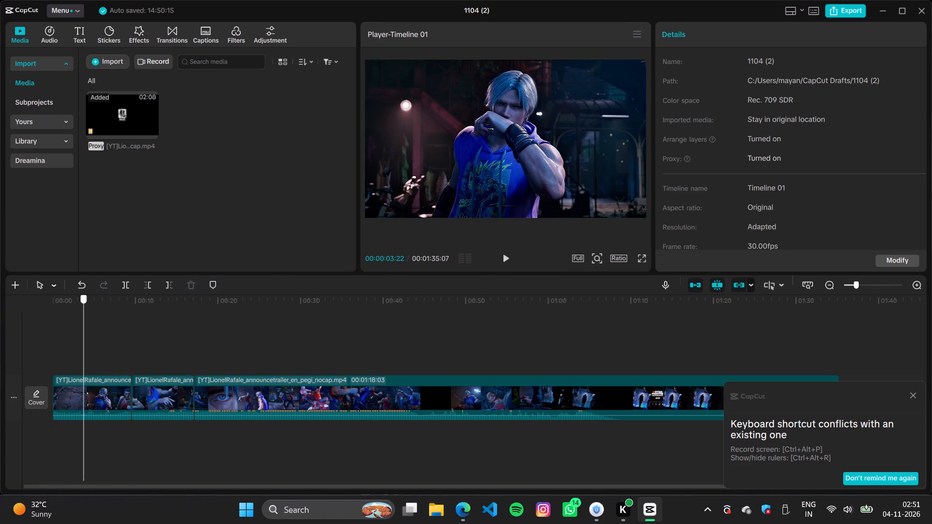
left_click_drag(83, 374, 120, 379)
key("ctrl+b")
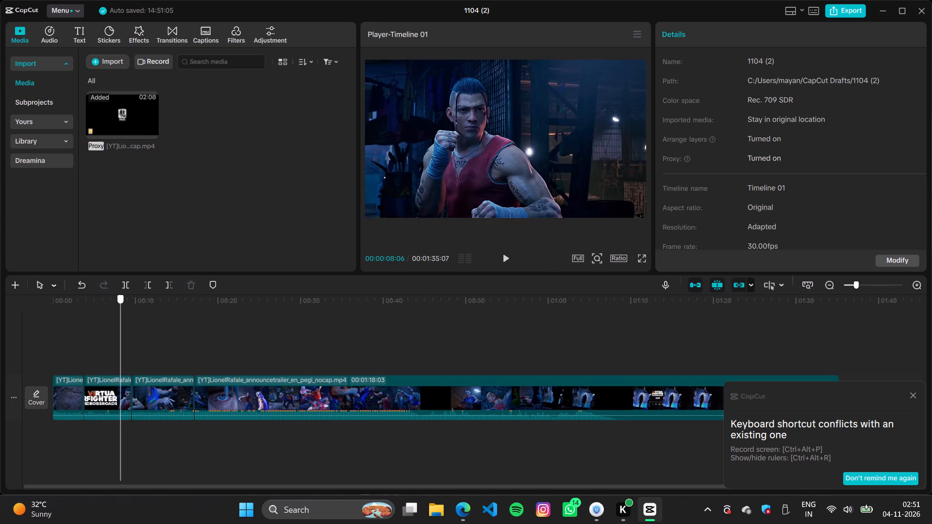
Split the second clip at 00:00:07:13, in the shot of the red-vested fighter with raised fists.
left_click_drag(120, 379, 114, 376)
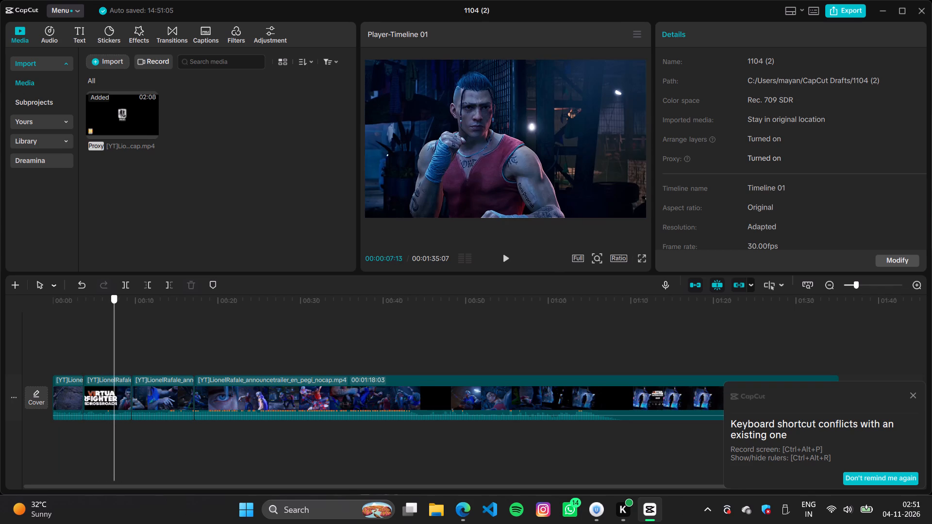
left_click_drag(114, 376, 138, 379)
key("ctrl+b")
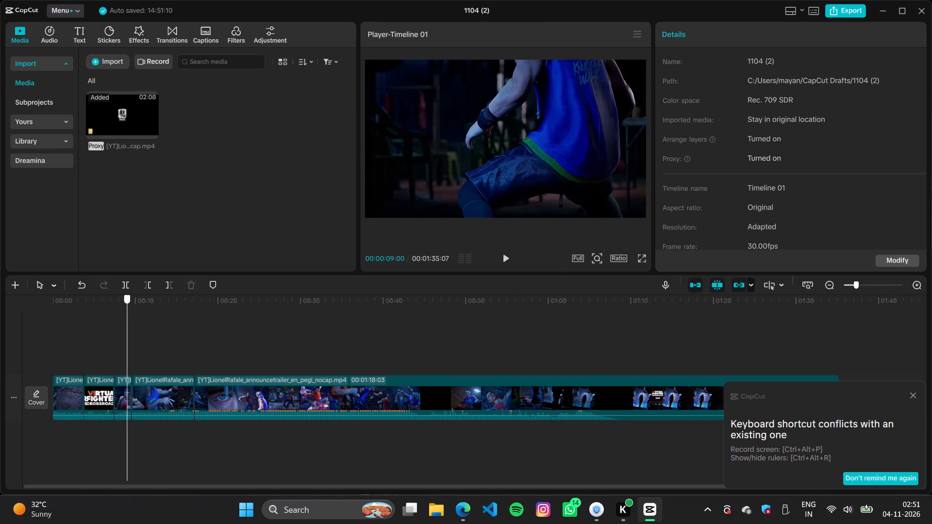
Split the long final clip at 00:00:18:05, at the end of the blue eye close-up.
left_click_drag(138, 379, 209, 400)
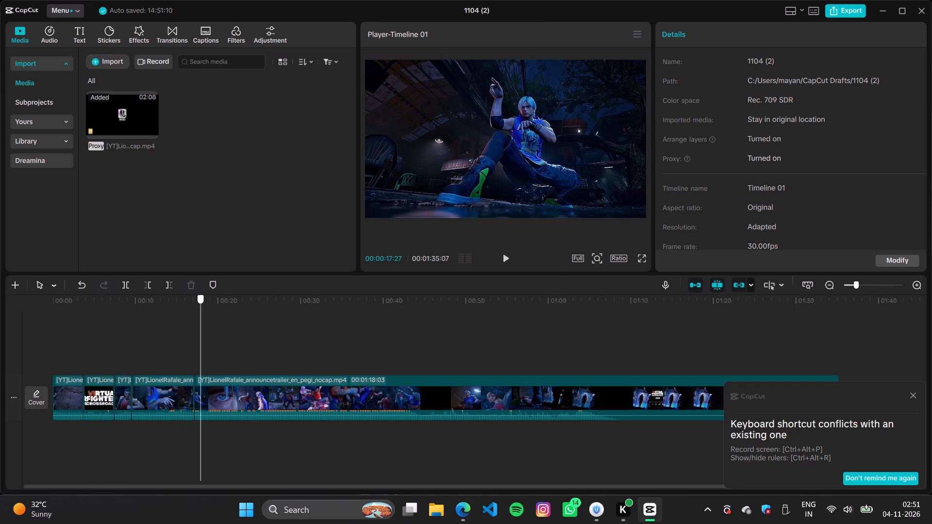
left_click_drag(209, 400, 189, 396)
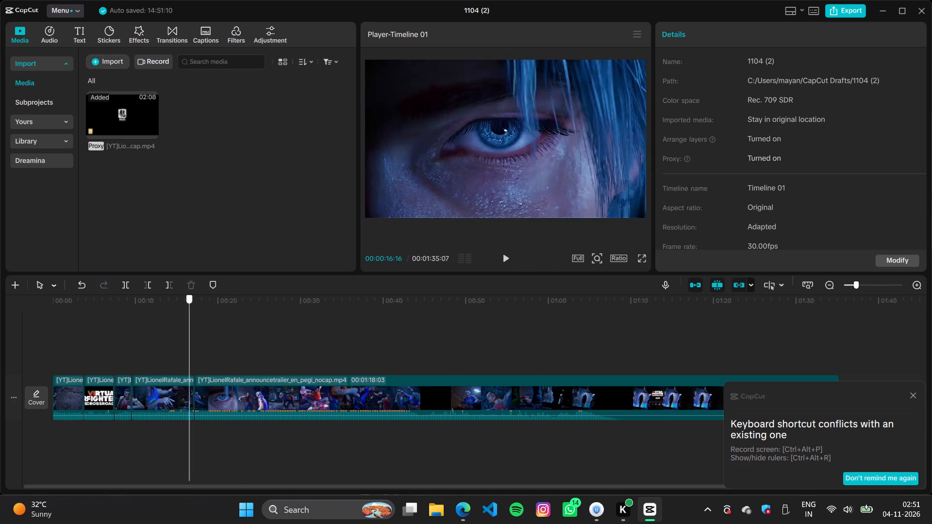
left_click_drag(189, 396, 211, 393)
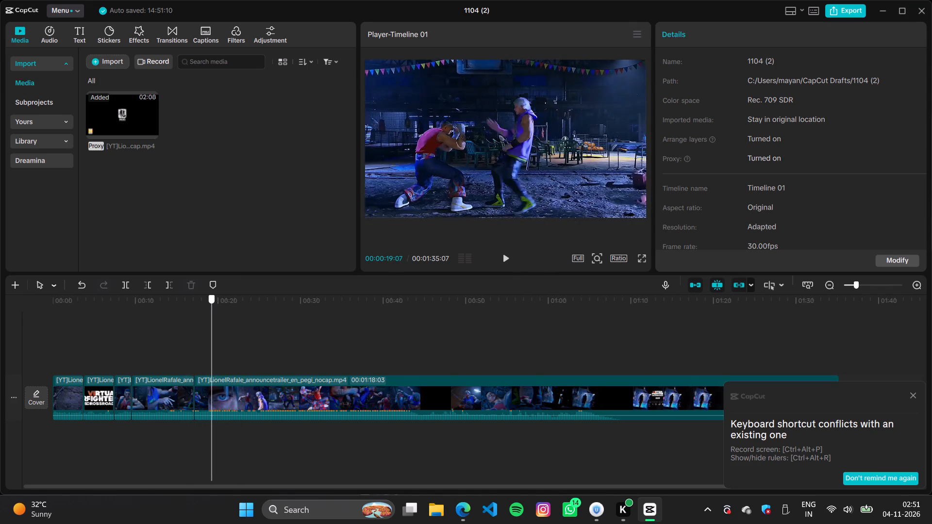
left_click_drag(211, 393, 207, 393)
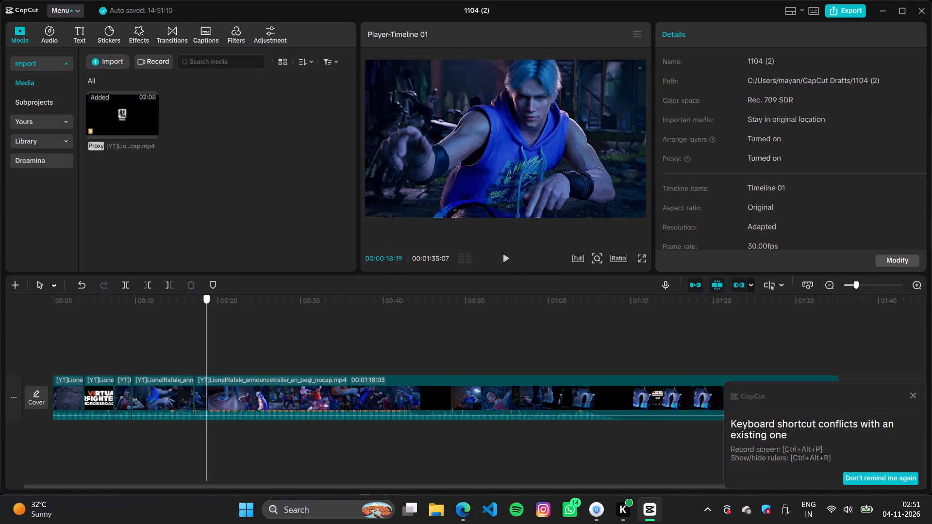
left_click_drag(207, 393, 203, 388)
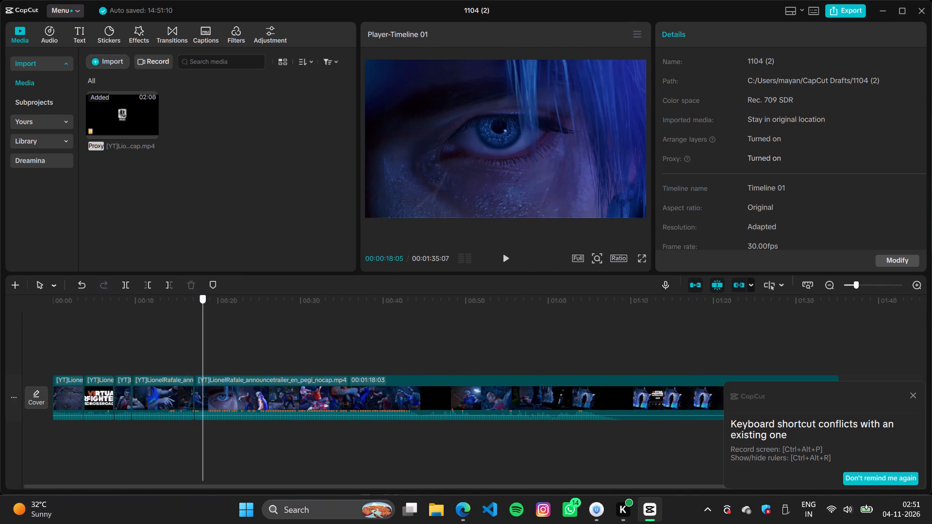
left_click_drag(203, 388, 208, 393)
key("ctrl+b")
Delete the long remaining trailer section after the split at 00:00:18:05.
left_click(240, 400)
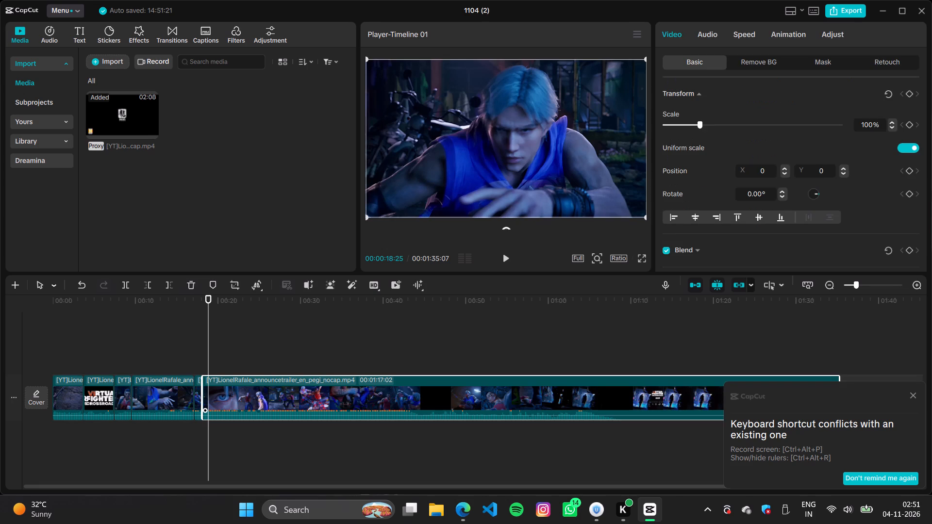
key("BackSpace")
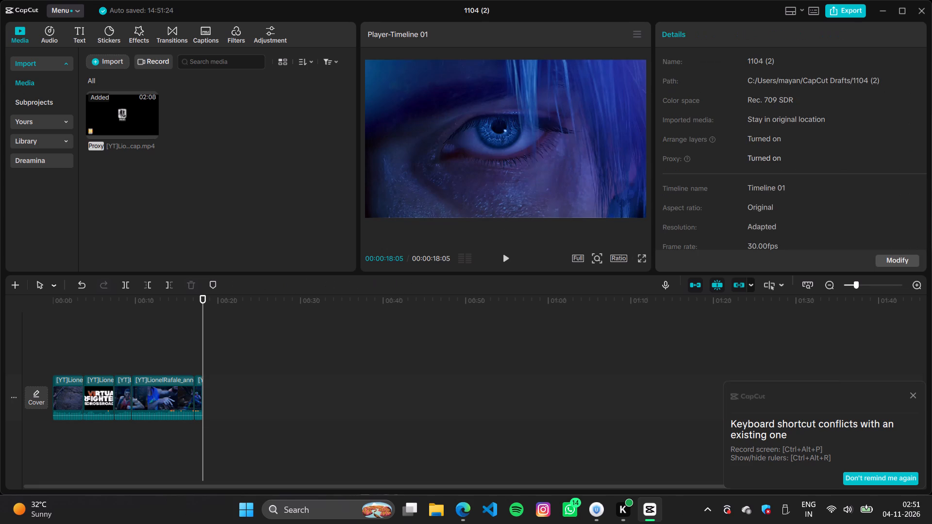
Add the Pull Out transition from the Camera category at the cut at 00:00:03:22, between the first two clips.
left_click(86, 360)
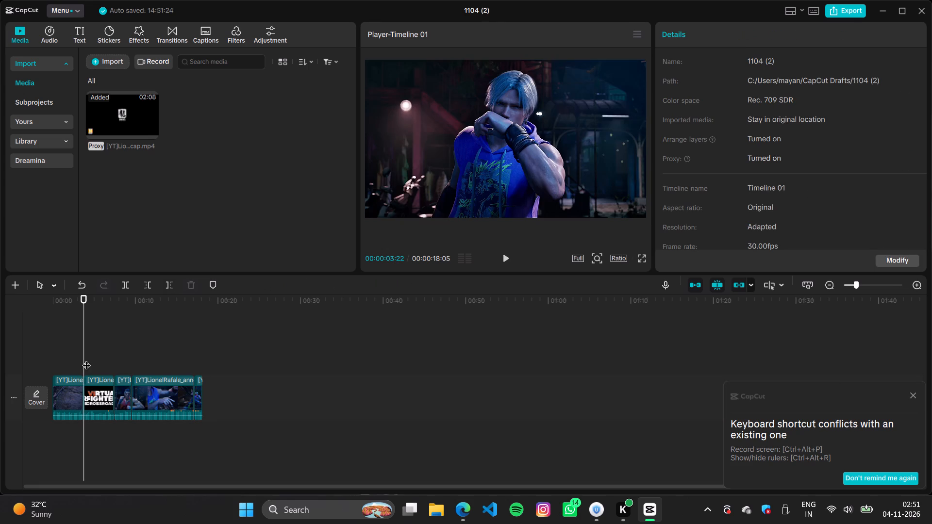
left_click(165, 35)
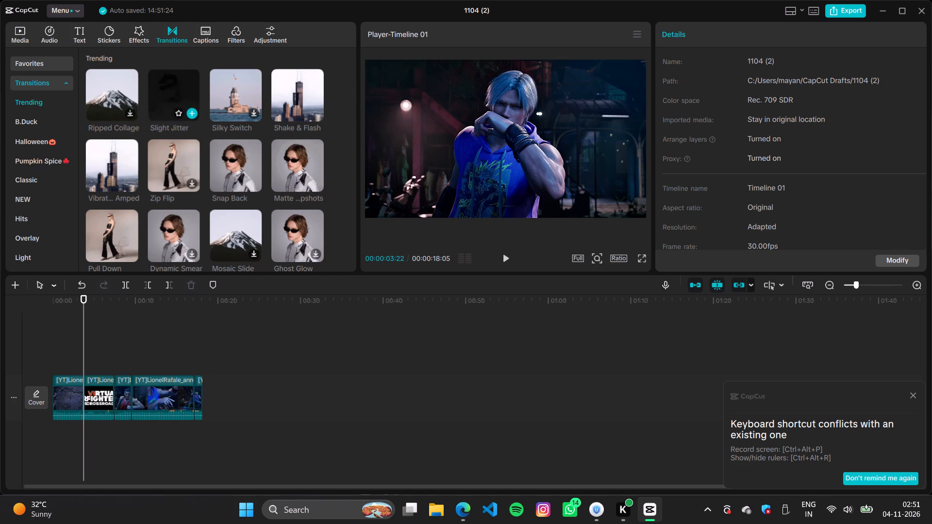
scroll(43, 180, "down", 1)
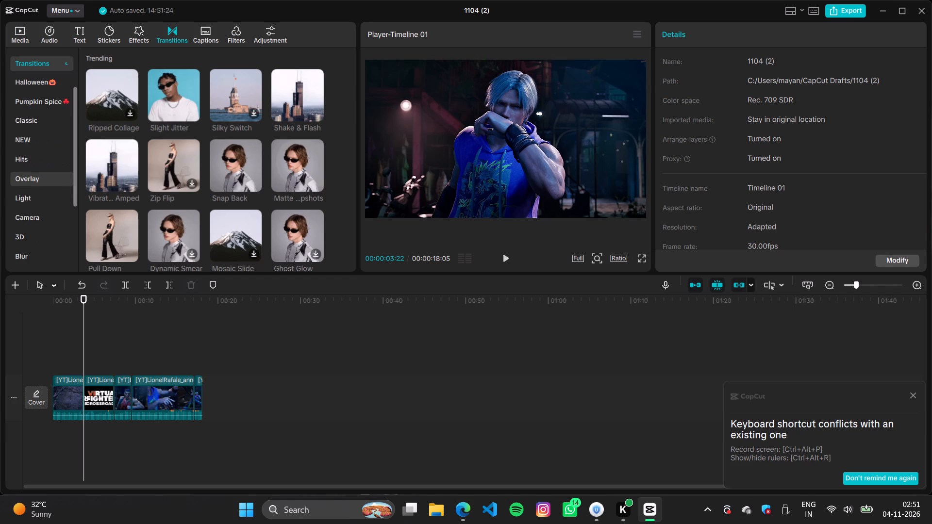
left_click(39, 217)
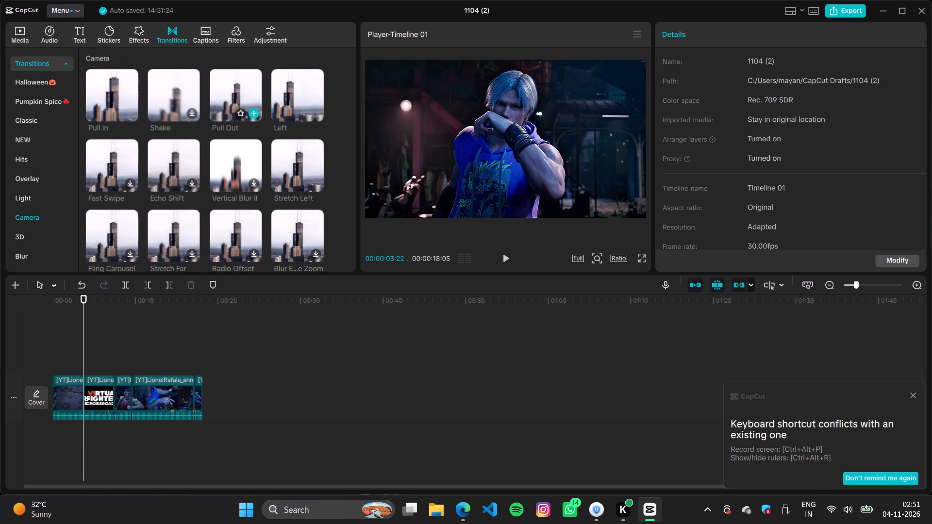
left_click(251, 112)
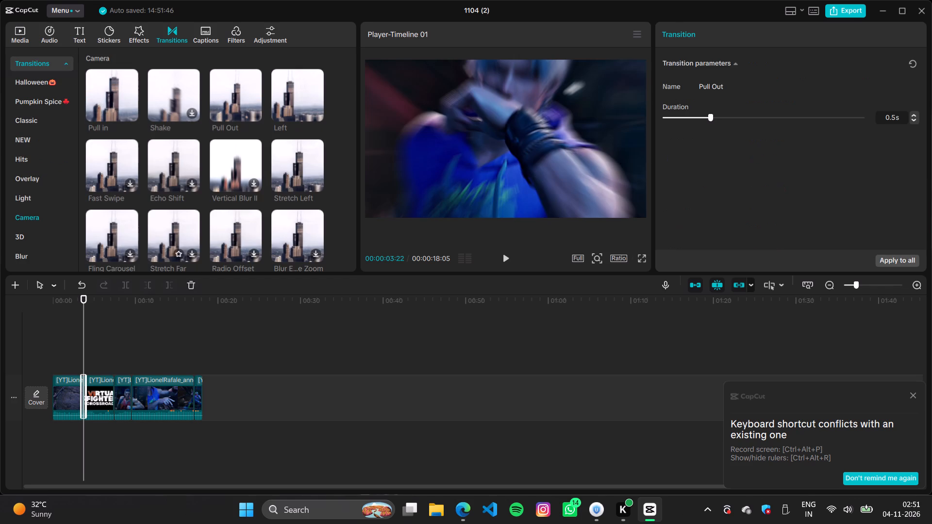
Add the Pull Out transition at the cuts at 00:00:07:13 and 00:00:09:17.
left_click(111, 337)
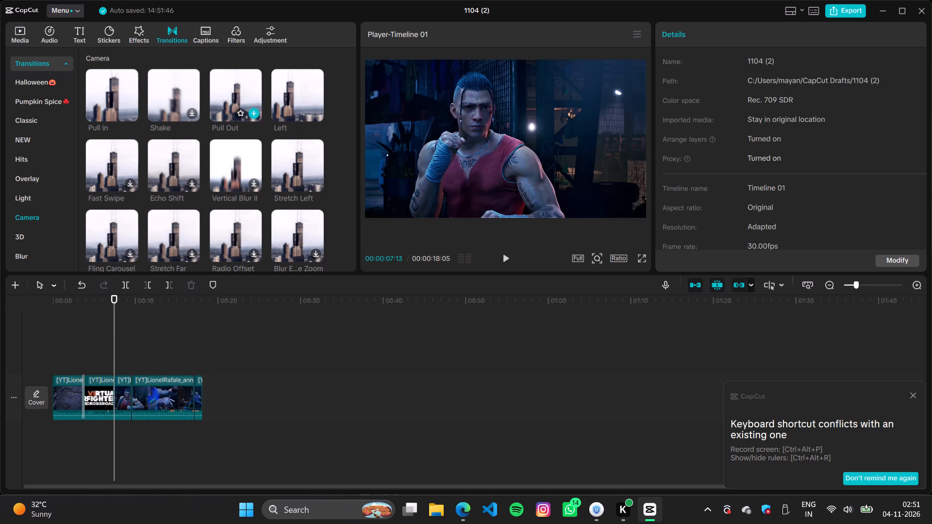
left_click(252, 115)
left_click(128, 335)
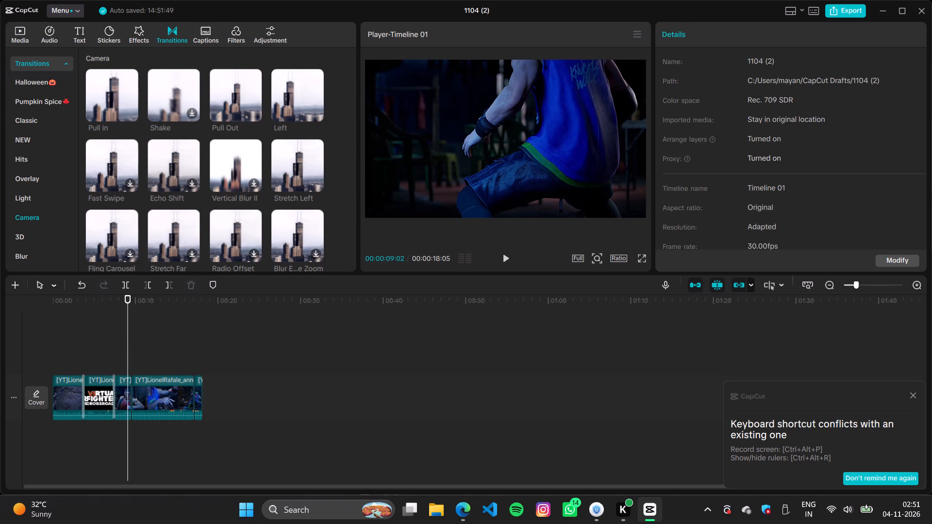
left_click(134, 339)
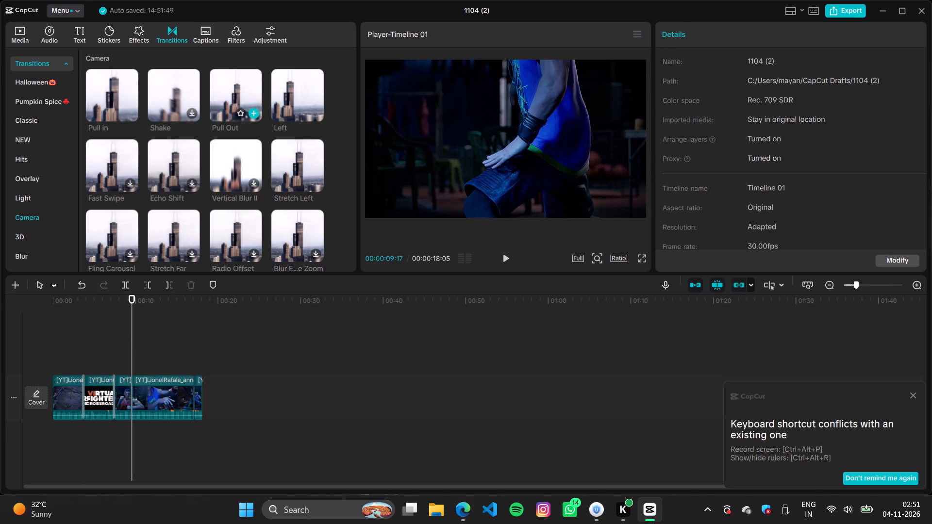
left_click(252, 112)
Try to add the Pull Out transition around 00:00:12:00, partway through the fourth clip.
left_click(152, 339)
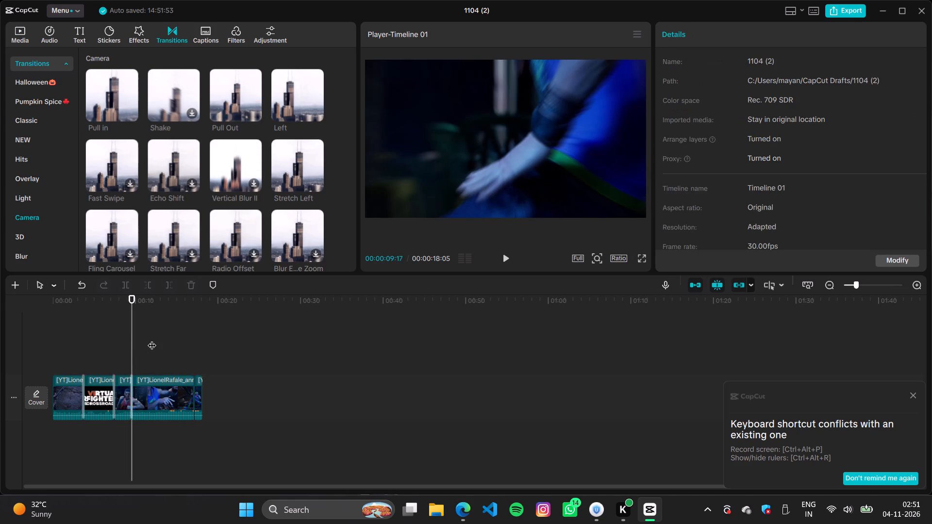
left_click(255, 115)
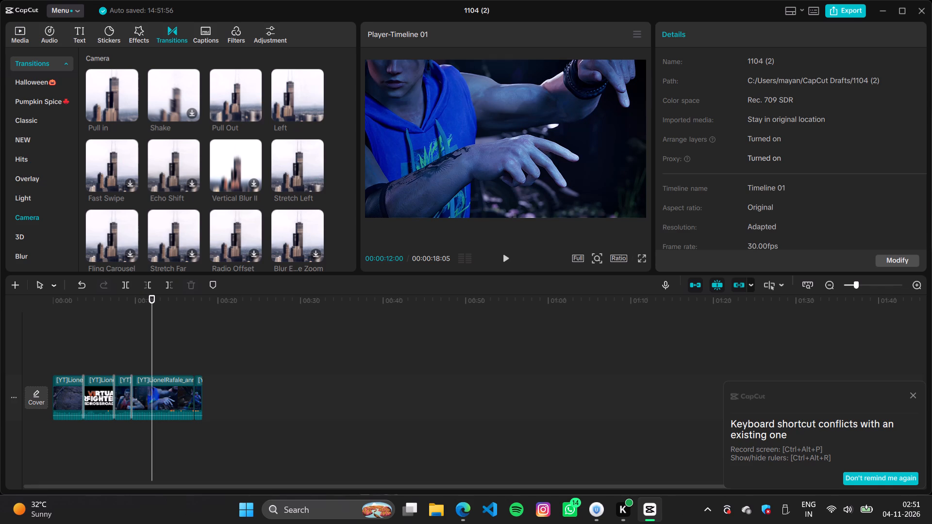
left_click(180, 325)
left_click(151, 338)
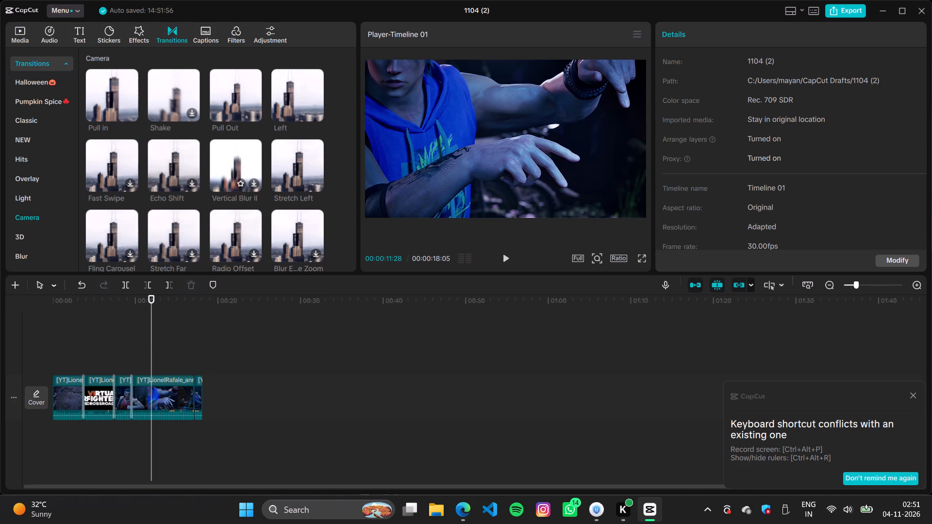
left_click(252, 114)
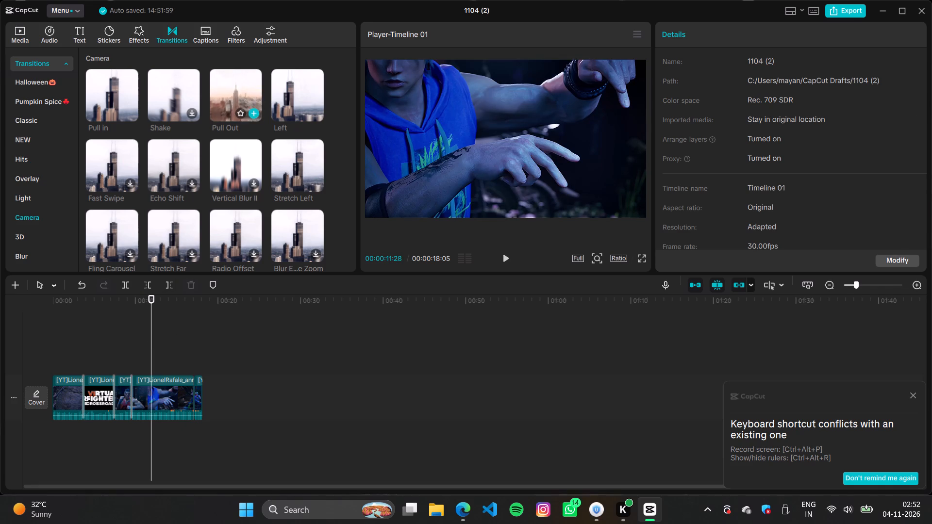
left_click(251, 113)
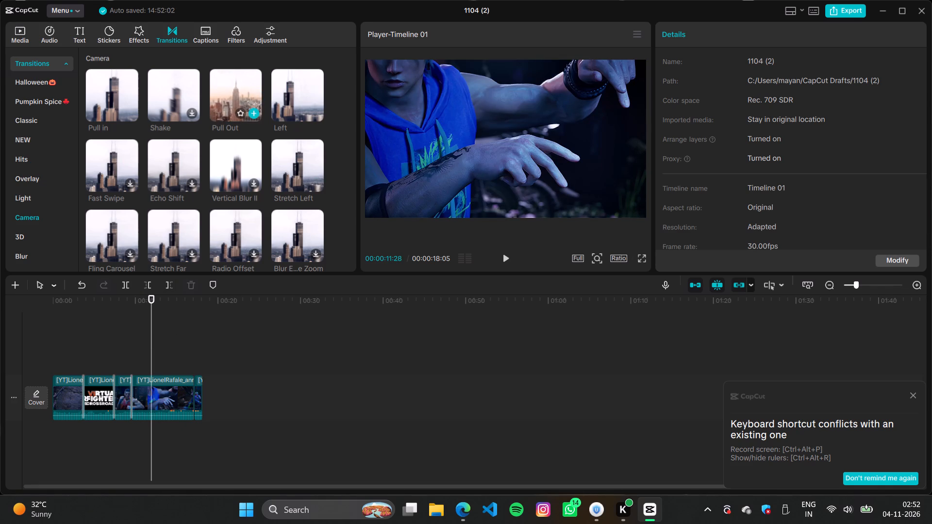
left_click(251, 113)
Add the Pull Out transition at the last cut, at 00:00:17:04 in the blue eye close-up.
left_click(168, 339)
left_click_drag(167, 337, 170, 337)
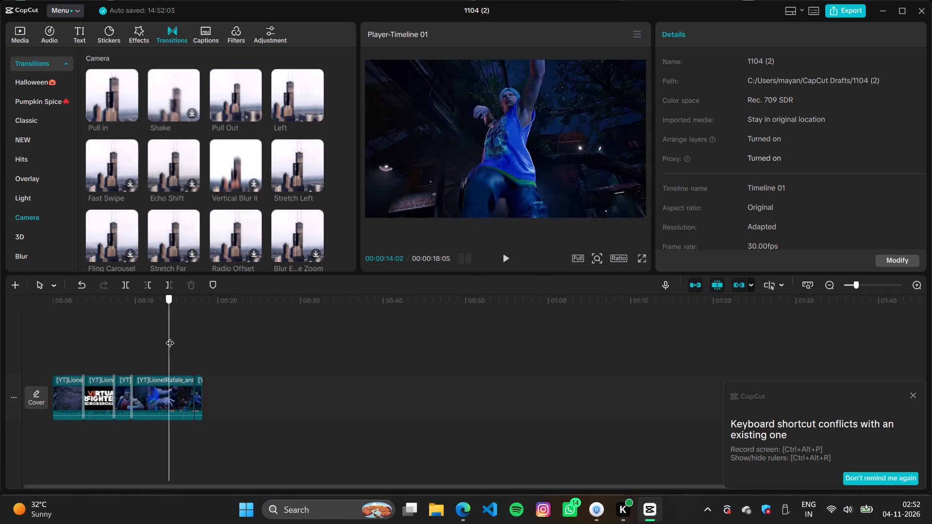
left_click_drag(170, 337, 195, 342)
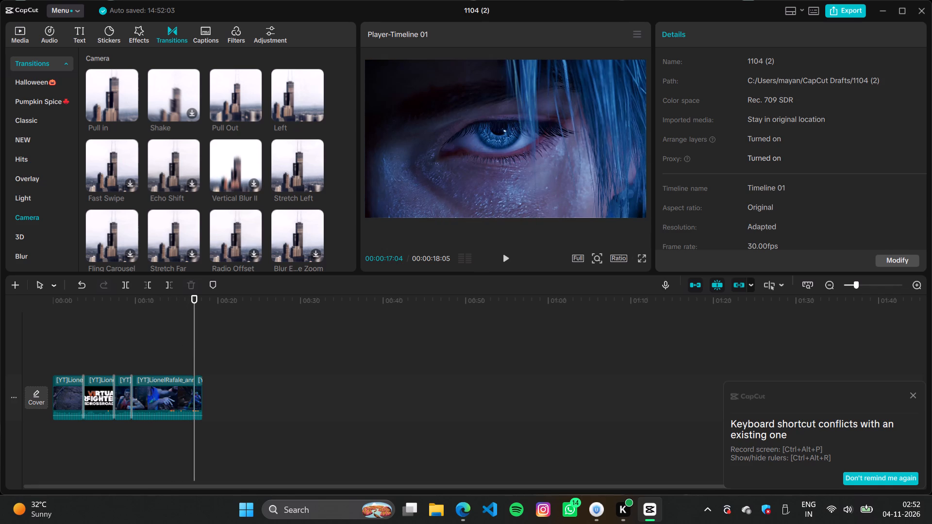
left_click(253, 113)
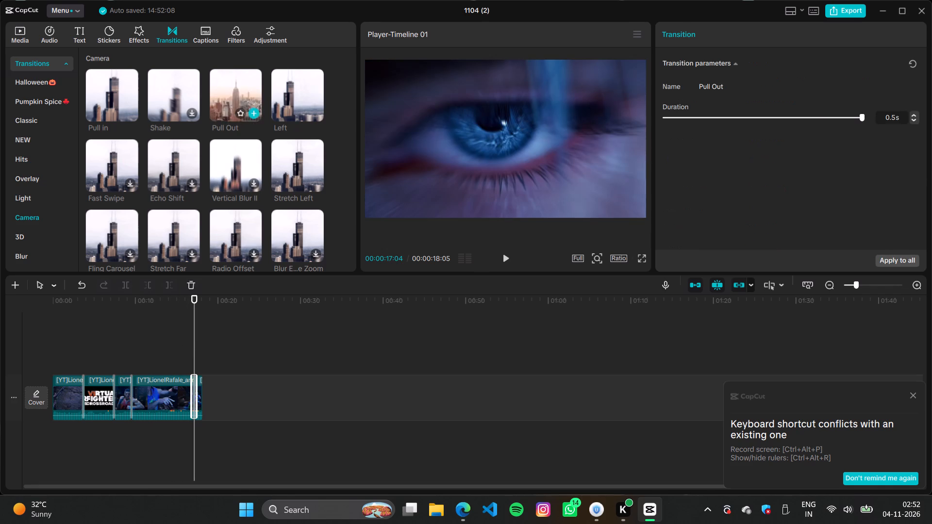
Split the fourth clip at 00:00:12:11 and add the Pull Out transition at the new cut.
left_click(257, 115)
left_click(173, 337)
left_click(162, 382)
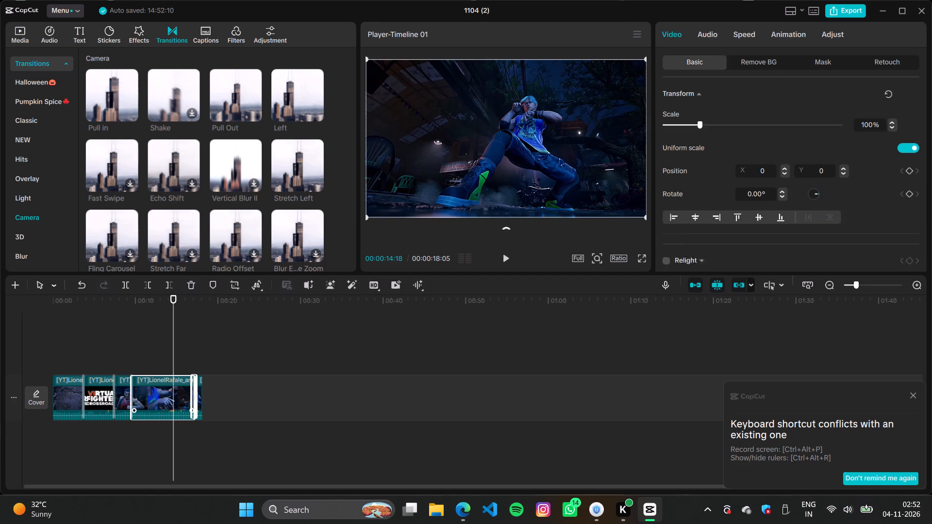
left_click(156, 341)
left_click_drag(169, 344, 155, 343)
key("ctrl+b")
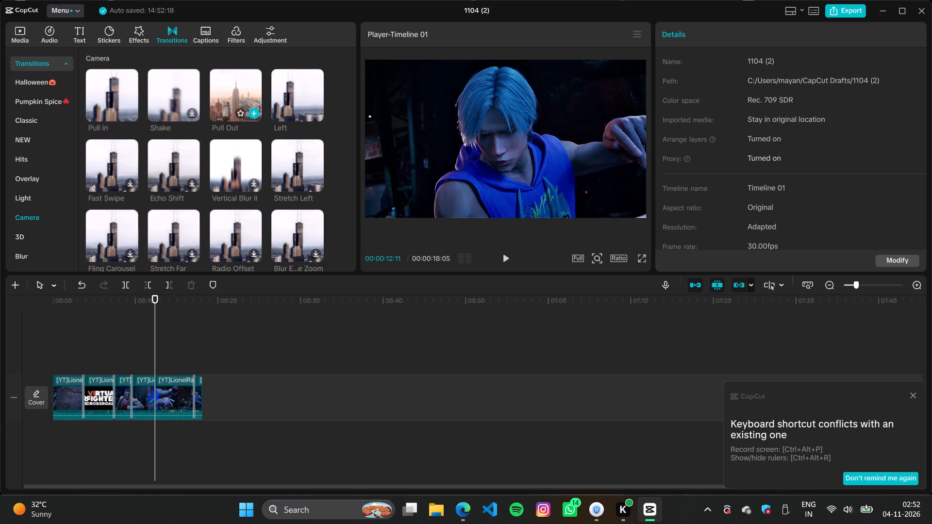
left_click(252, 114)
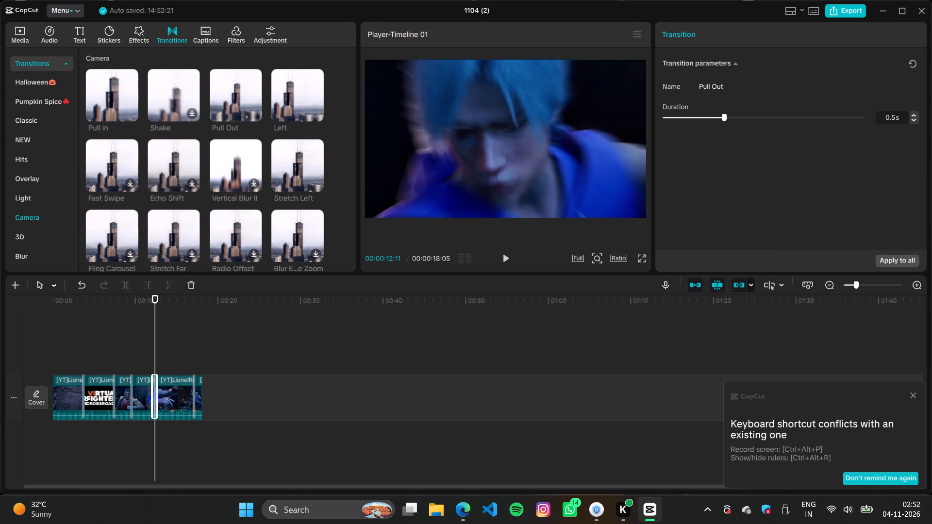
Play the sequence from 00:00:00:20 through to the end to review the transitions.
left_click(65, 347)
left_click_drag(65, 347, 58, 347)
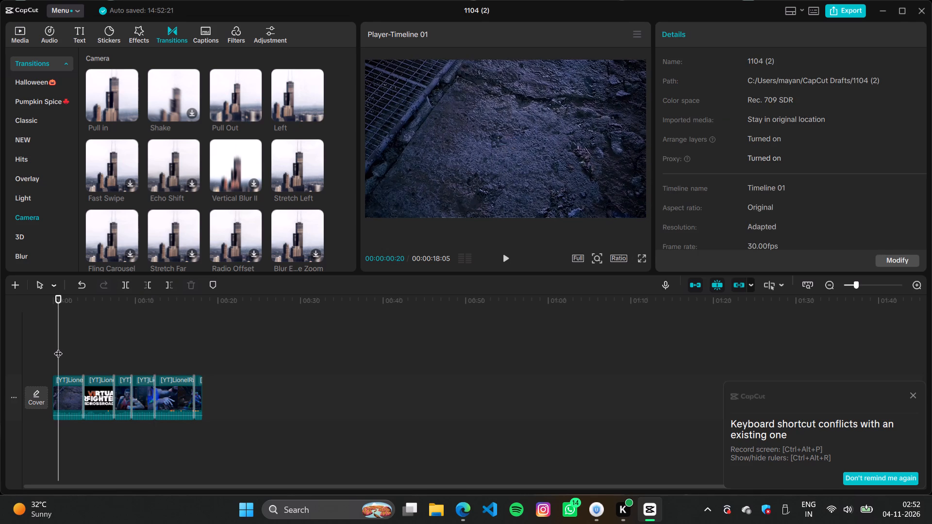
key("space")
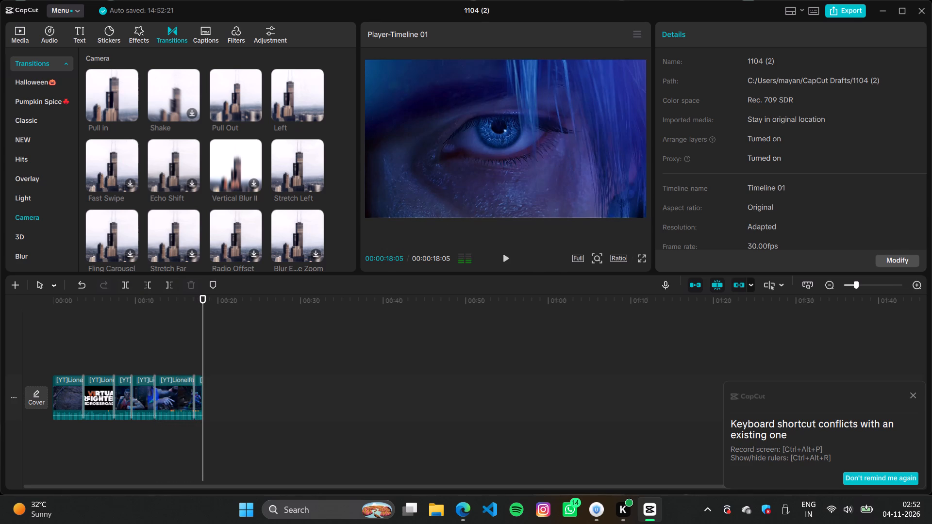
Swap the last two clips so the short blue eye close-up comes before the longer clip.
left_click(194, 382)
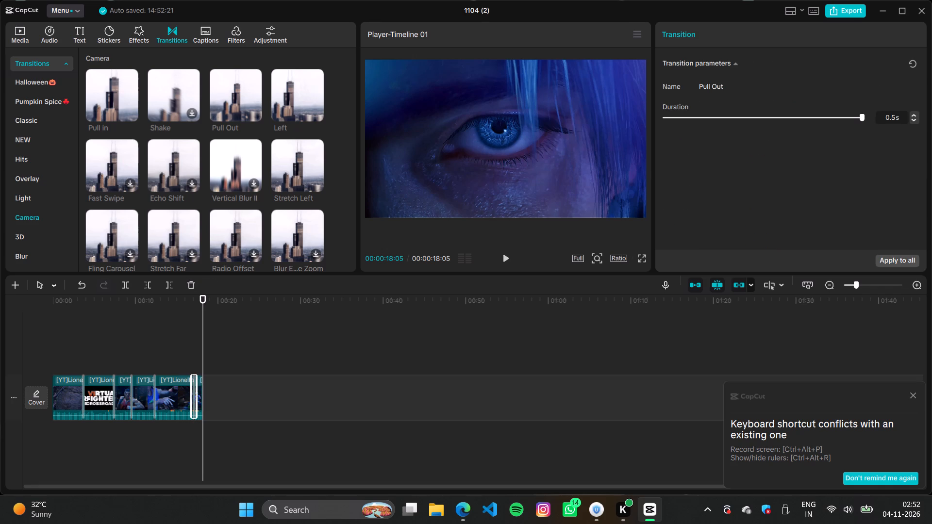
left_click_drag(192, 384, 179, 384)
left_click_drag(187, 392, 182, 392)
Review the rearranged sequence around 00:00:12:11 and 00:00:14:09, and play it from 00:00:03:15.
left_click(171, 348)
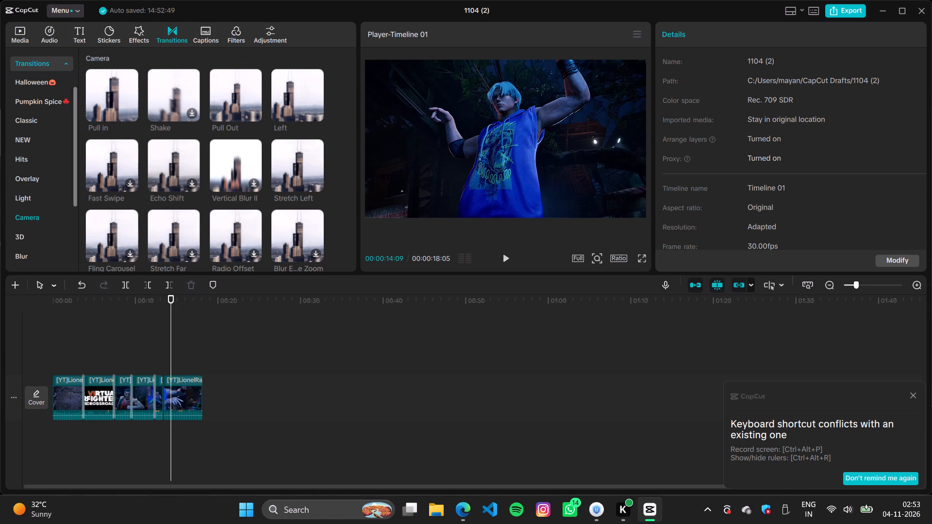
left_click(153, 335)
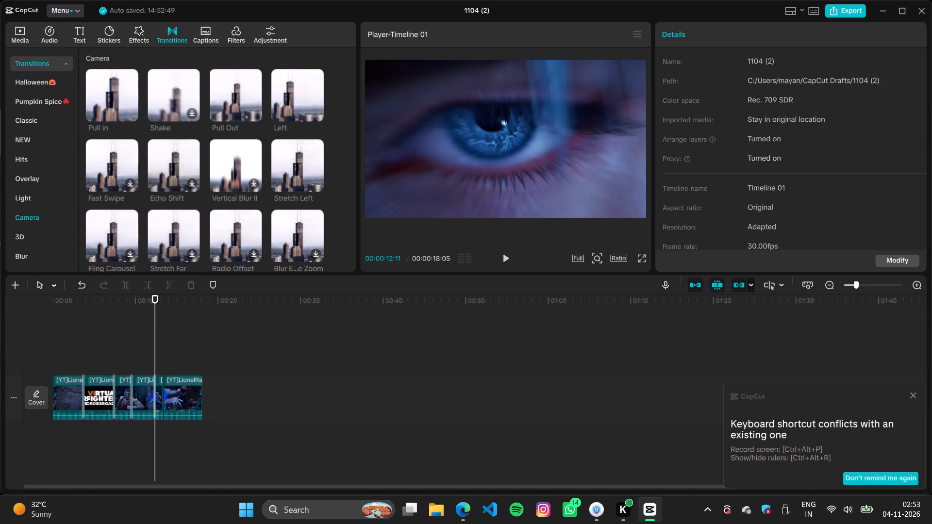
left_click(183, 340)
left_click_drag(183, 340, 79, 361)
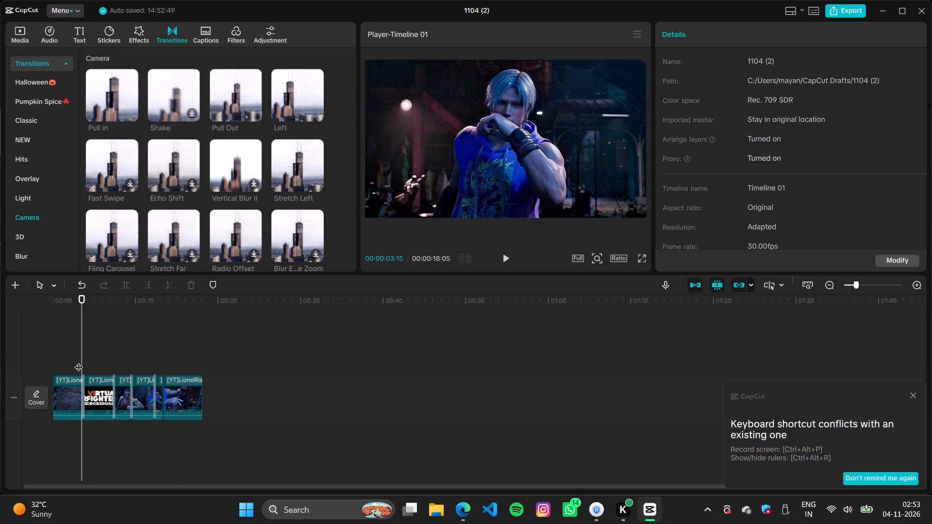
key("space")
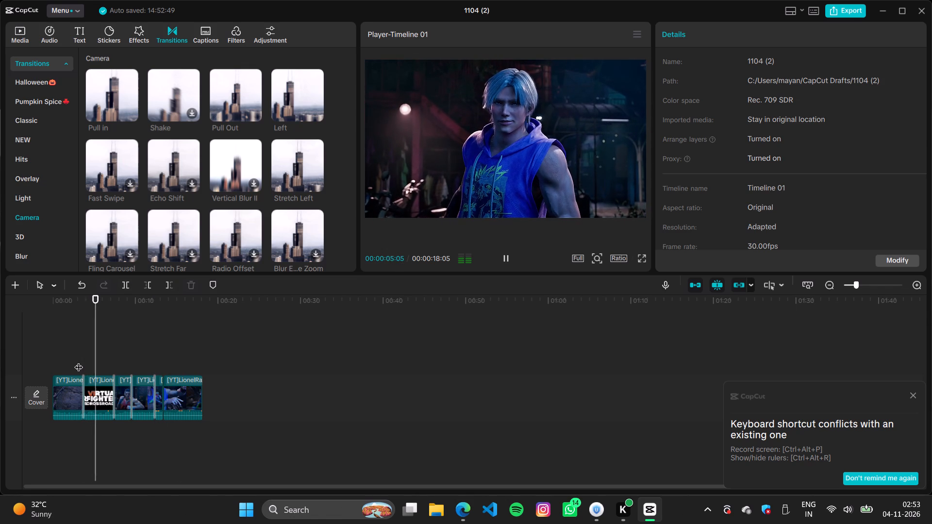
key("space")
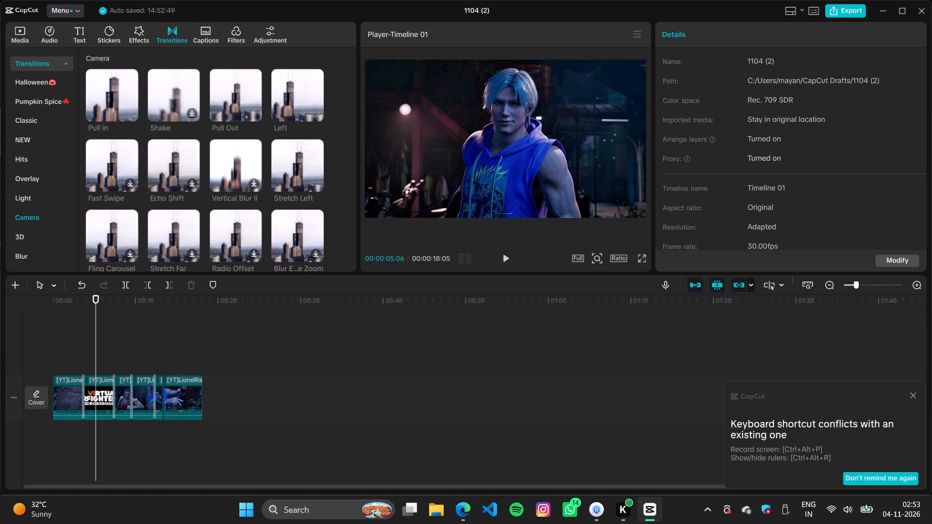
Select all clips on the timeline, export the video as 1104 (2), and dismiss the sharing options.
left_click_drag(242, 384, 186, 395)
left_click_drag(57, 427, 45, 428)
left_click_drag(231, 405, 126, 396)
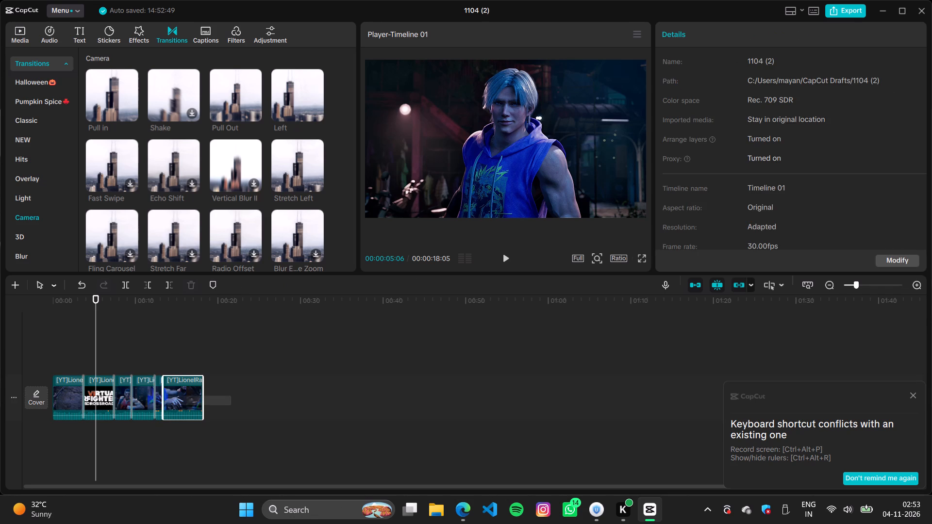
left_click_drag(126, 396, 65, 396)
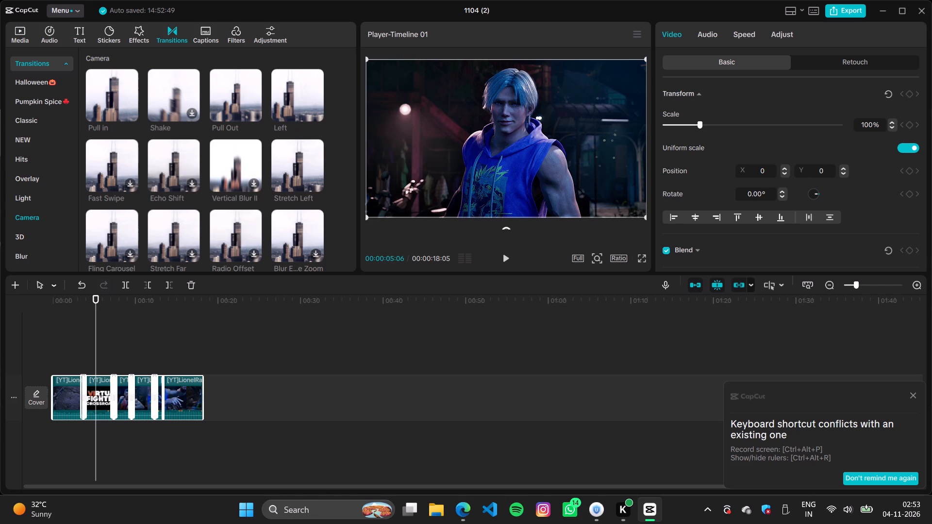
left_click(853, 12)
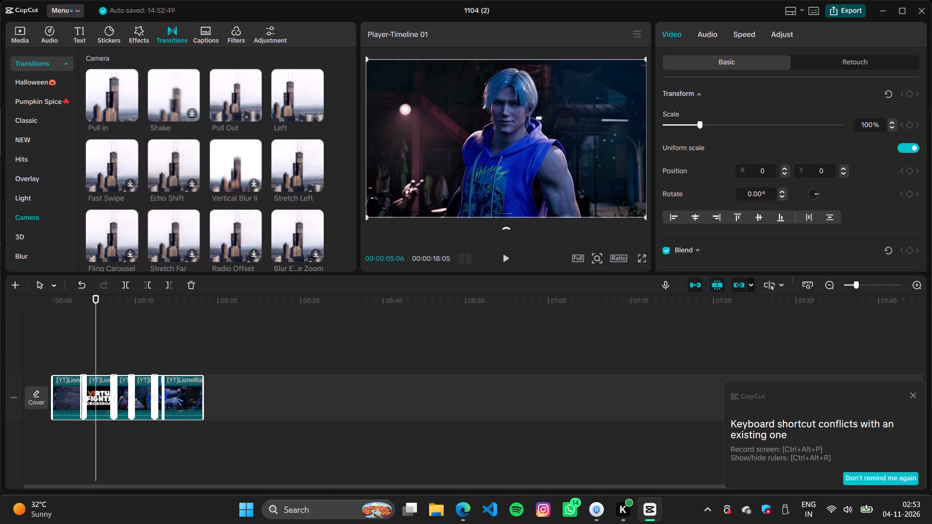
left_click(597, 437)
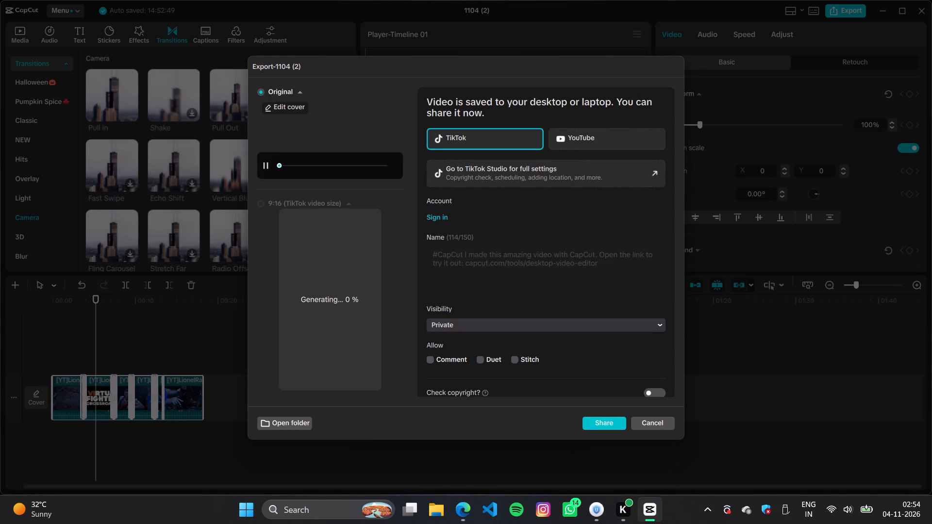
left_click(662, 418)
Delete all the clips from the timeline.
left_click_drag(255, 399, 51, 393)
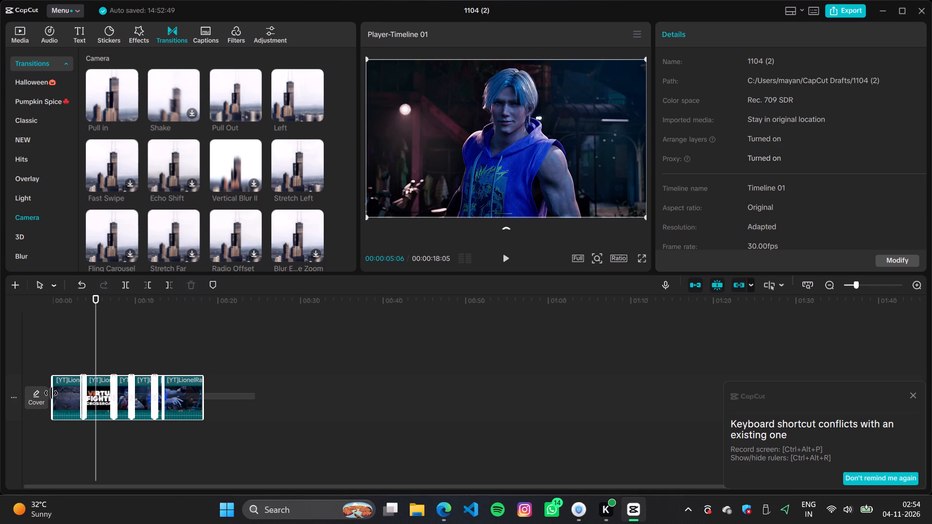
left_click_drag(51, 393, 50, 393)
key("BackSpace")
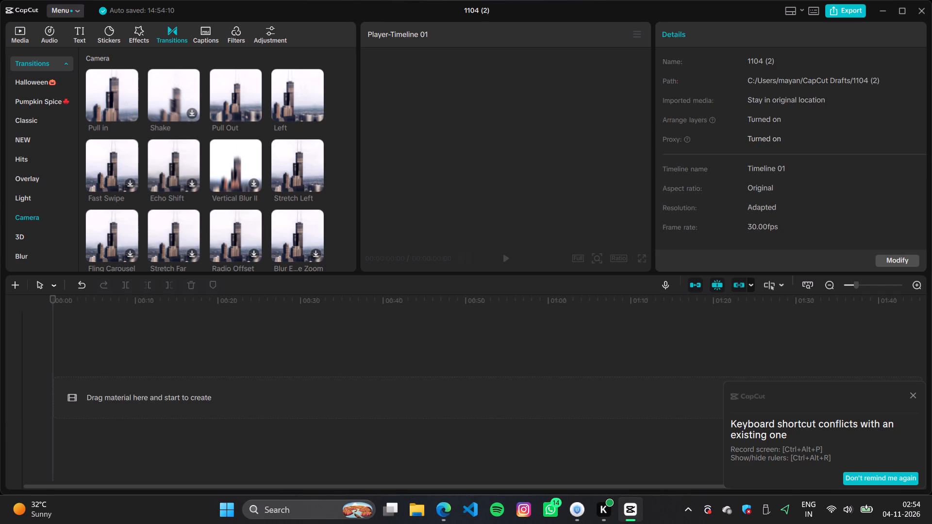
Import the exported 1104 (2).mp4 from the Downloads folder and add it to the empty timeline.
left_click(13, 33)
left_click(121, 63)
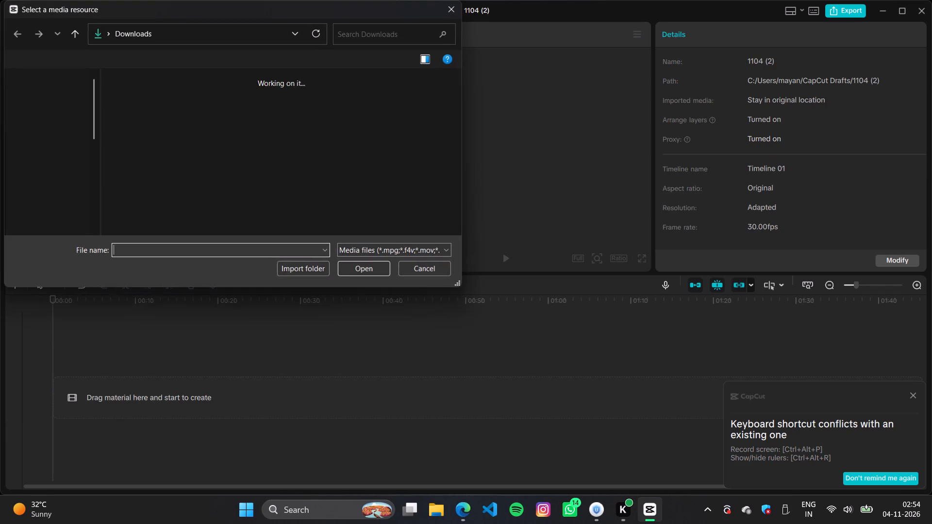
left_click(150, 126)
left_click(342, 267)
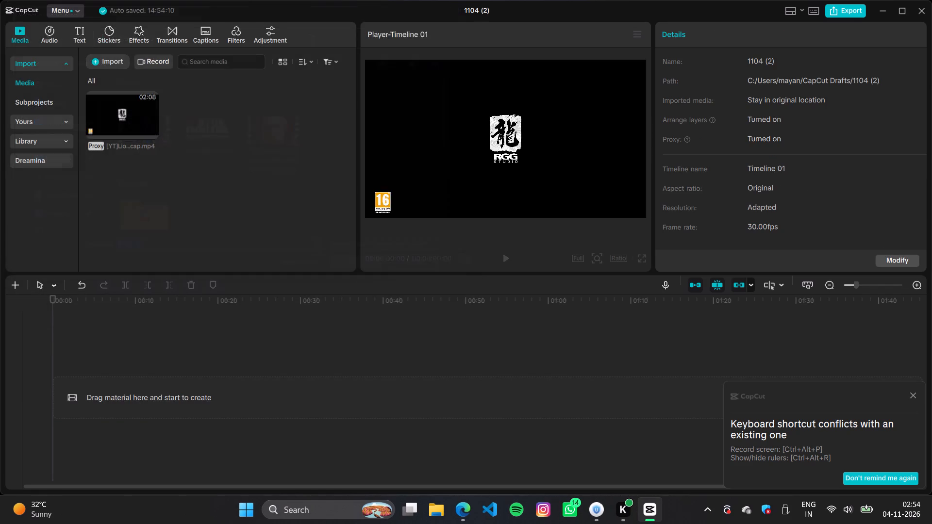
left_click(233, 132)
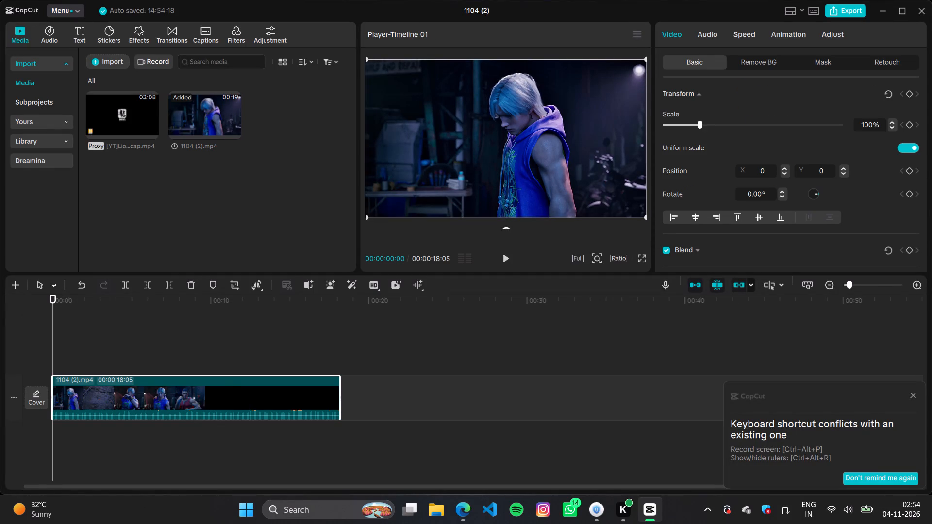
Set the project's aspect ratio to 9:16.
left_click(623, 257)
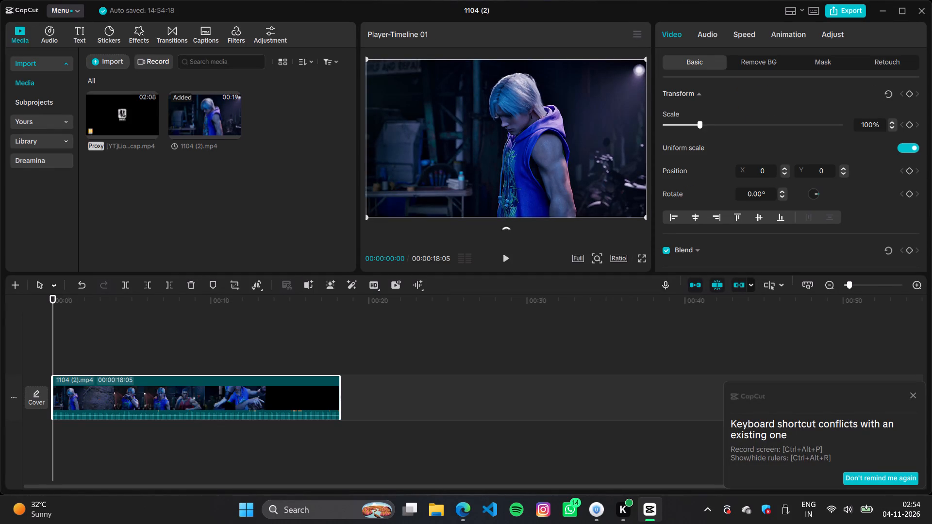
left_click(619, 260)
left_click(621, 254)
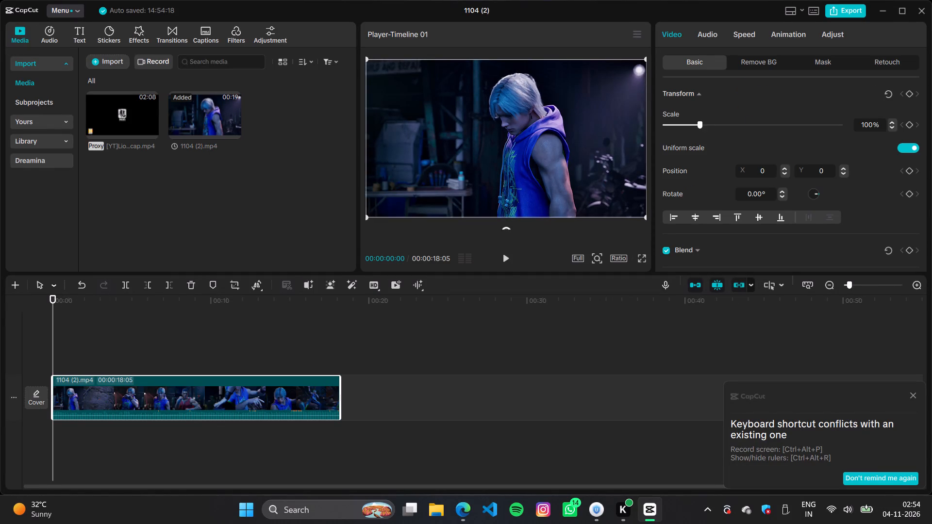
triple_click(621, 257)
left_click(673, 390)
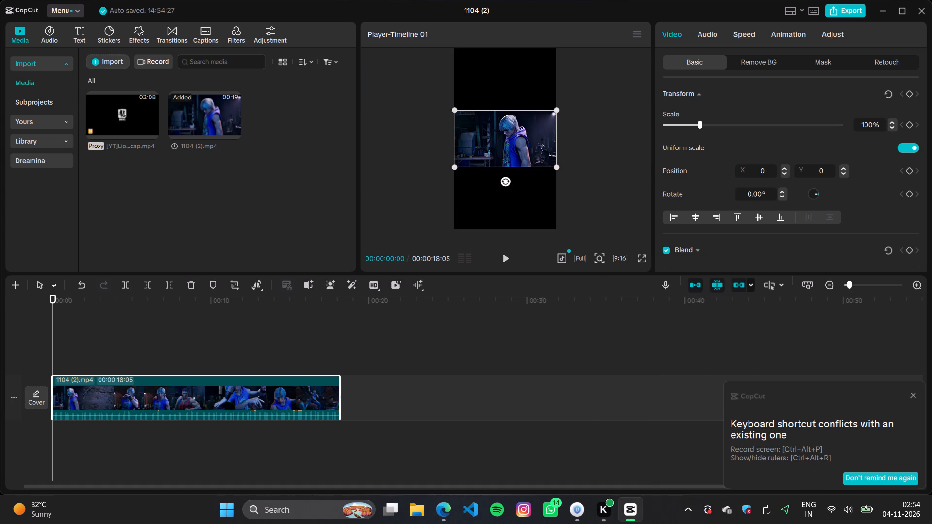
Play a short stretch of the 9:16 video from about 10 seconds in to check the framing.
left_click(218, 352)
key("space")
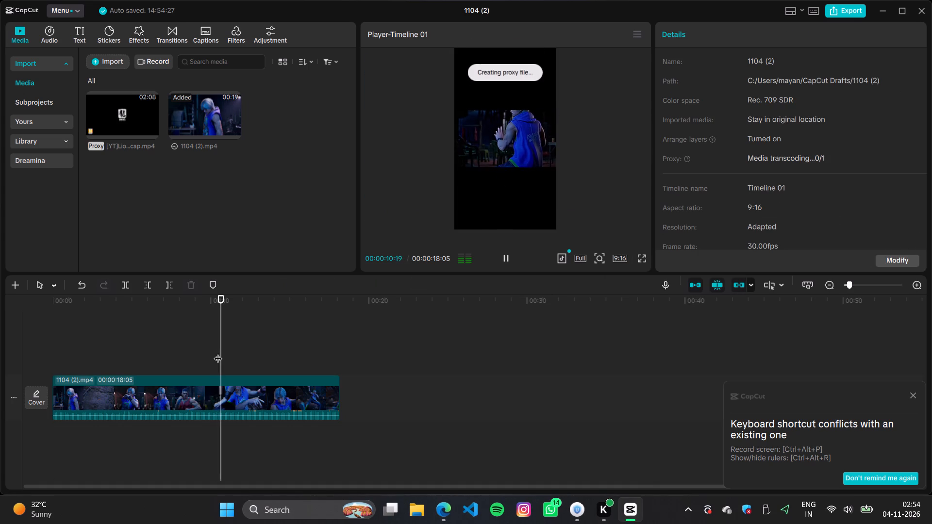
key("space")
key("space")
key("space")
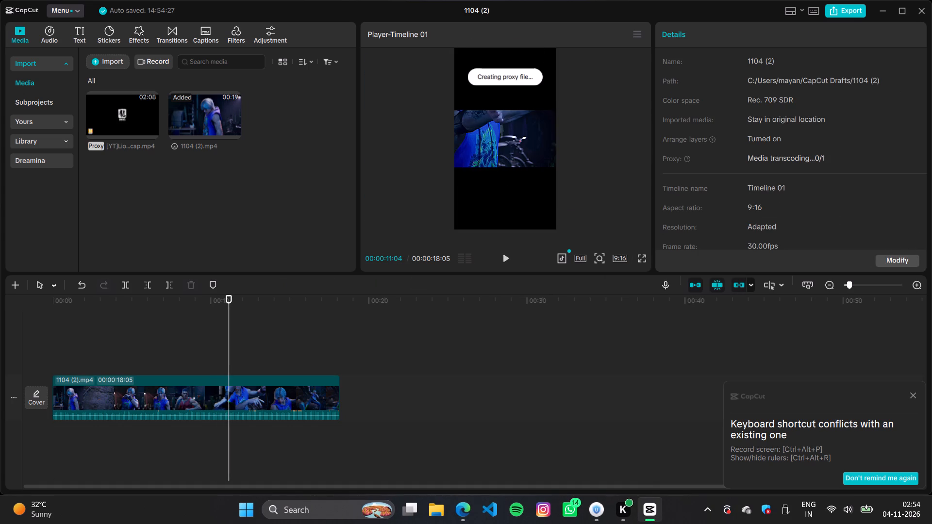
Add a Default text layer above the video at 00:00:00:00.
left_click_drag(233, 358, 141, 357)
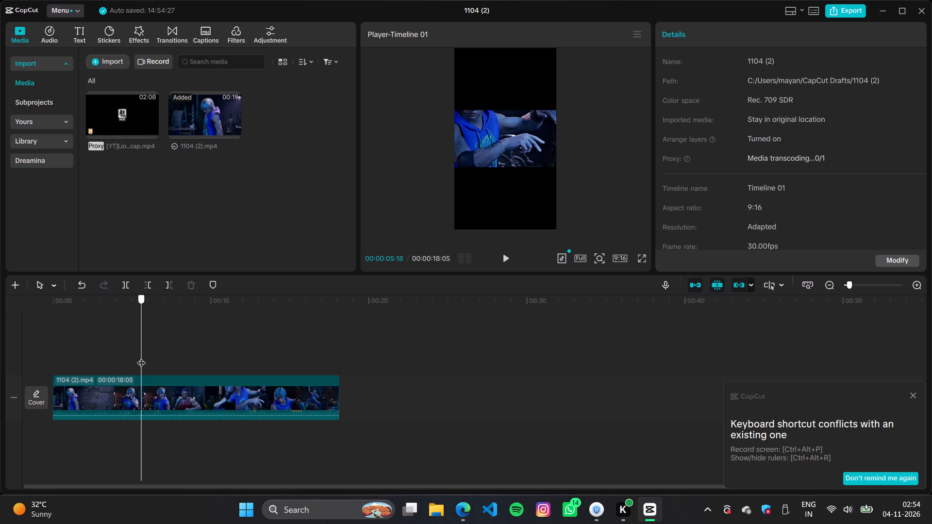
left_click_drag(141, 357, 17, 342)
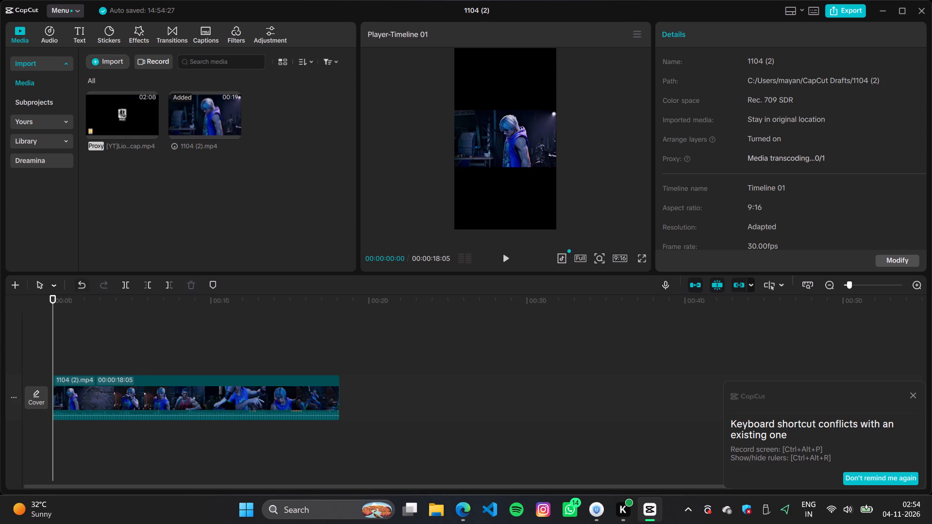
left_click(83, 30)
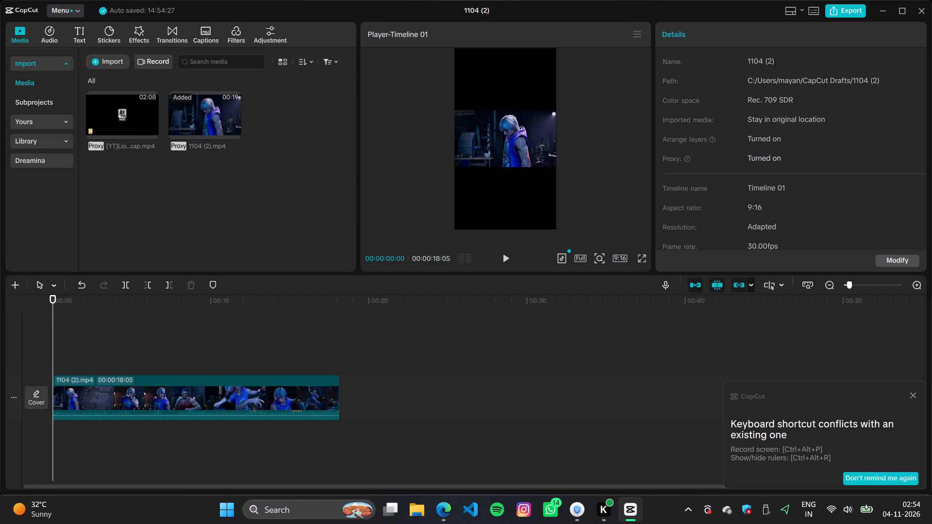
left_click(132, 97)
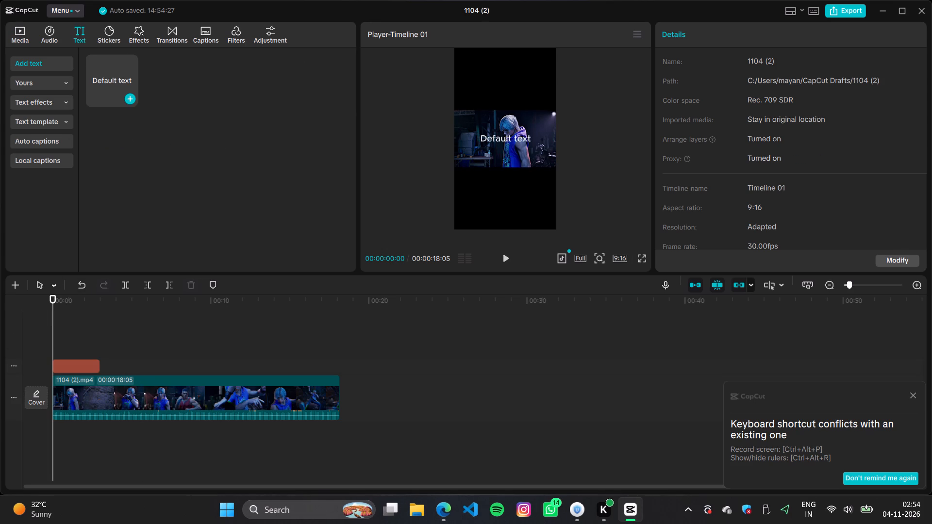
Extend the Default text layer to the end of the 1104 (2).mp4 clip, at 00:00:18:05.
left_click_drag(98, 367, 234, 389)
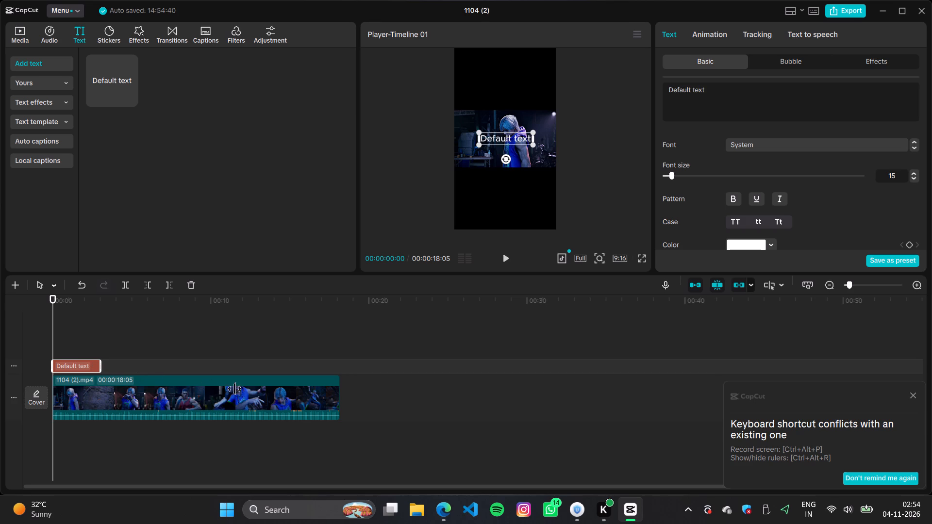
left_click_drag(234, 389, 244, 389)
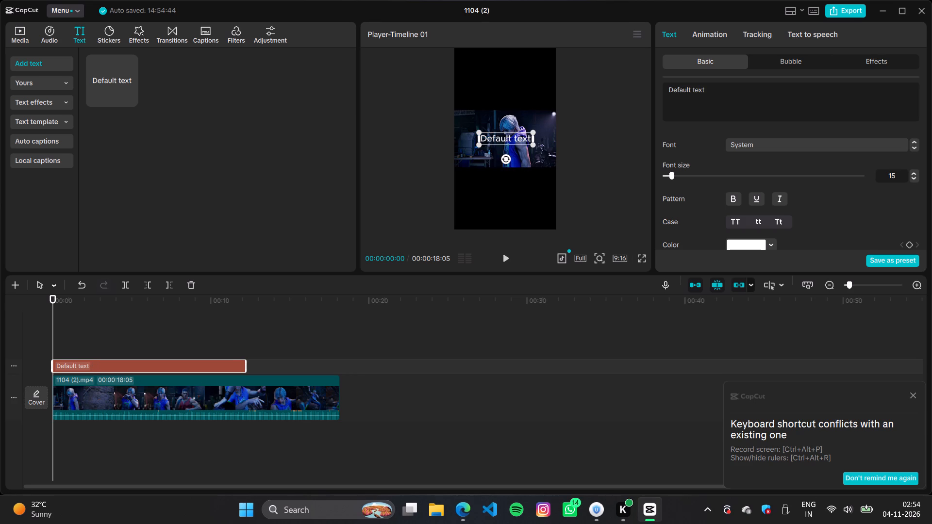
left_click_drag(246, 362, 342, 373)
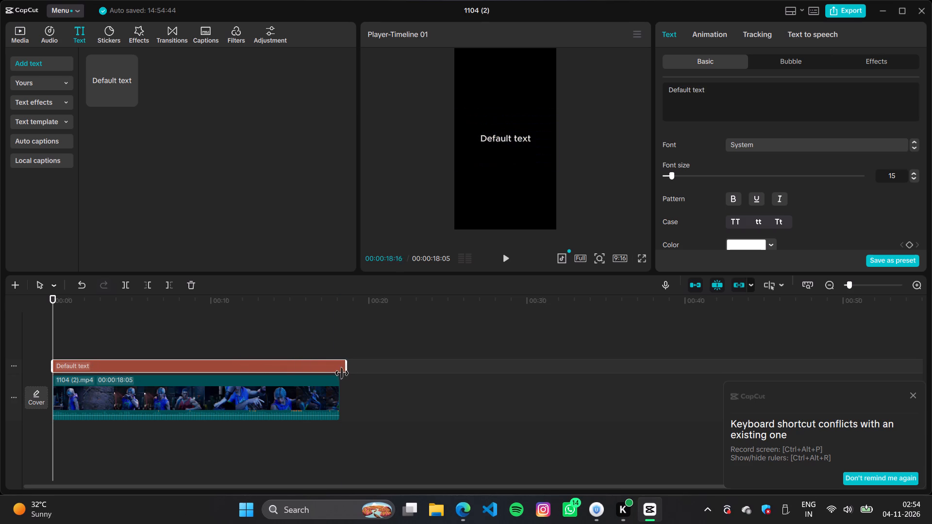
left_click_drag(342, 373, 339, 373)
left_click(239, 315)
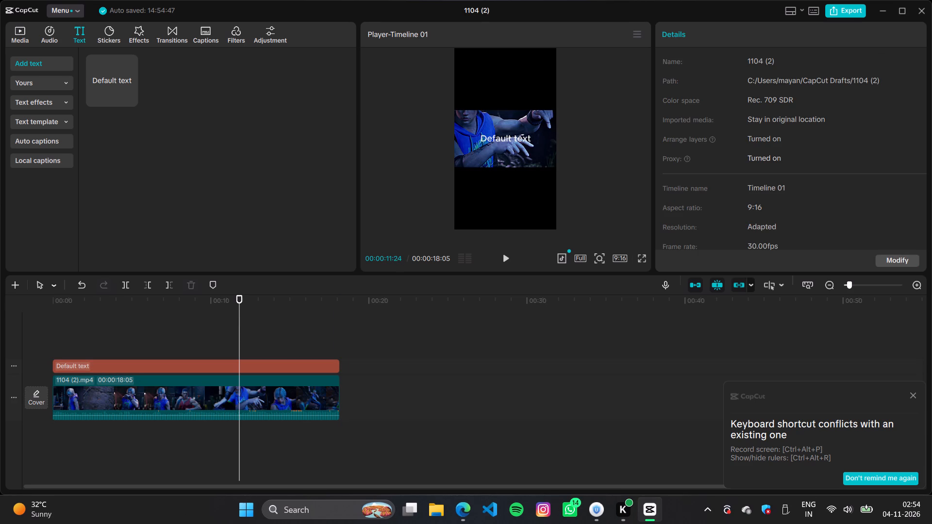
Clear the placeholder wording from the Default text layer above the video.
left_click(309, 360)
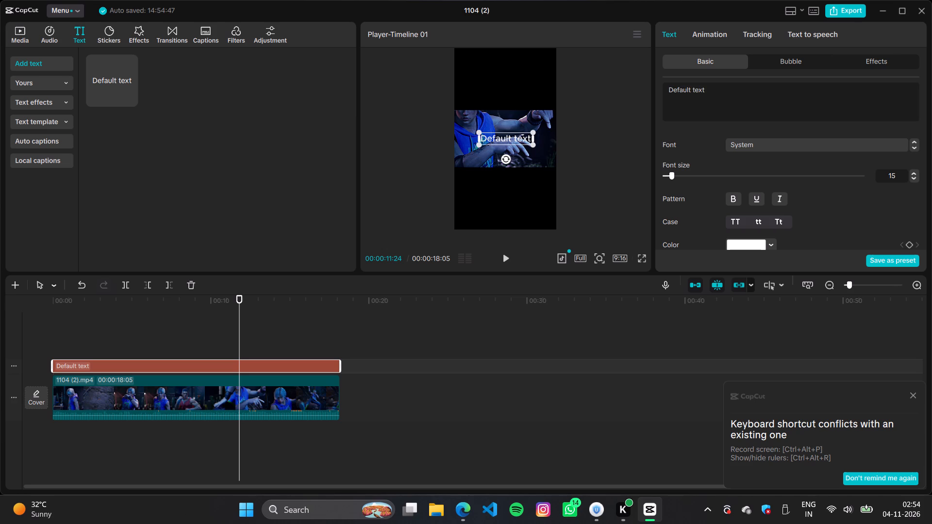
left_click_drag(722, 91, 592, 98)
left_click_drag(717, 88, 652, 88)
key("BackSpace")
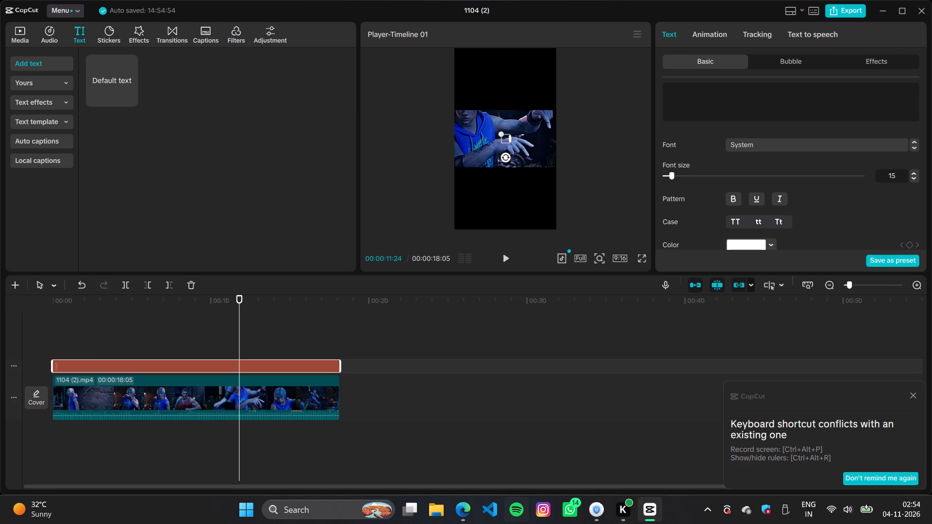
Switch to the SEGA campaign brief in Edge and copy the example on-screen text "Lionel Rafale vs Cielo".
left_click(465, 506)
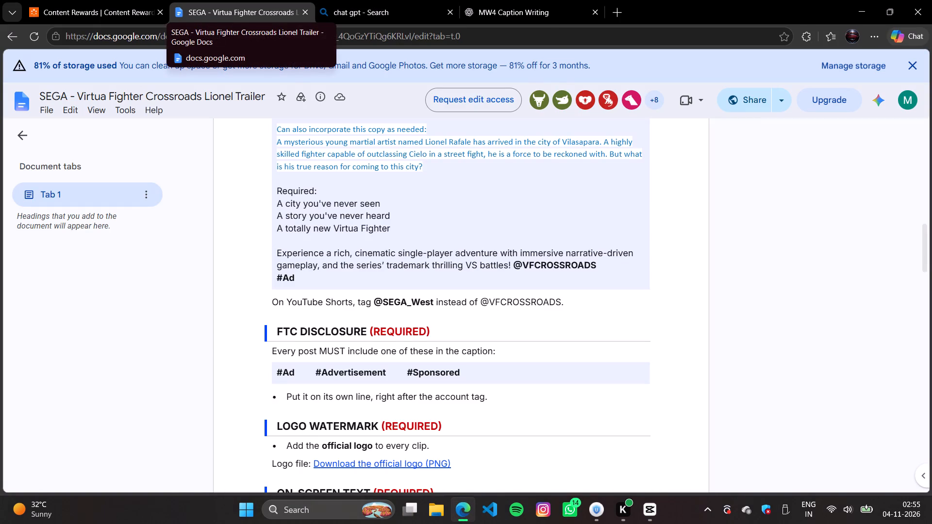
scroll(337, 348, "down", 2)
scroll(337, 348, "up", 6)
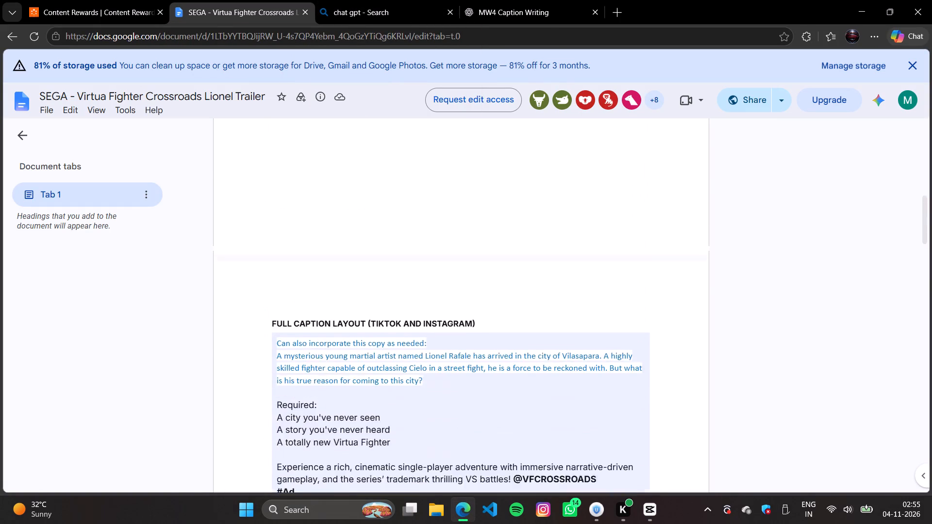
scroll(337, 348, "up", 8)
scroll(337, 348, "down", 2)
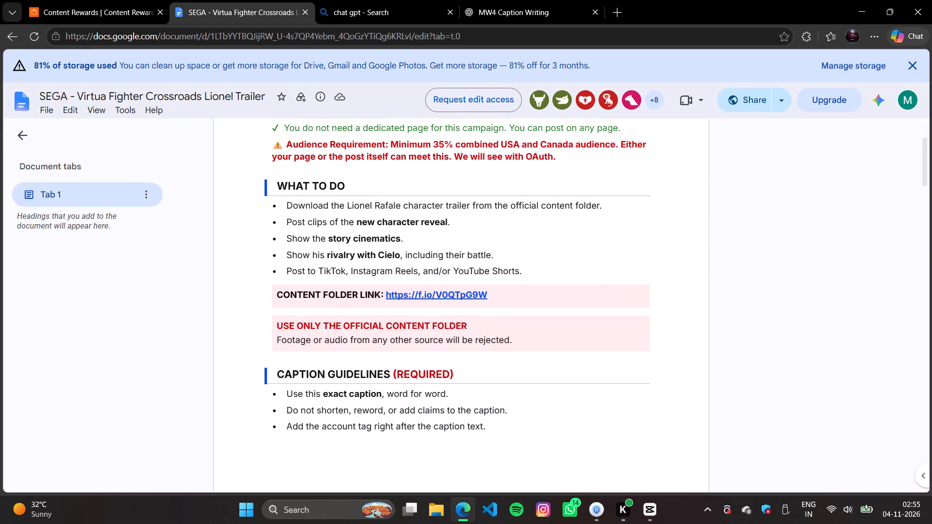
scroll(337, 348, "down", 3)
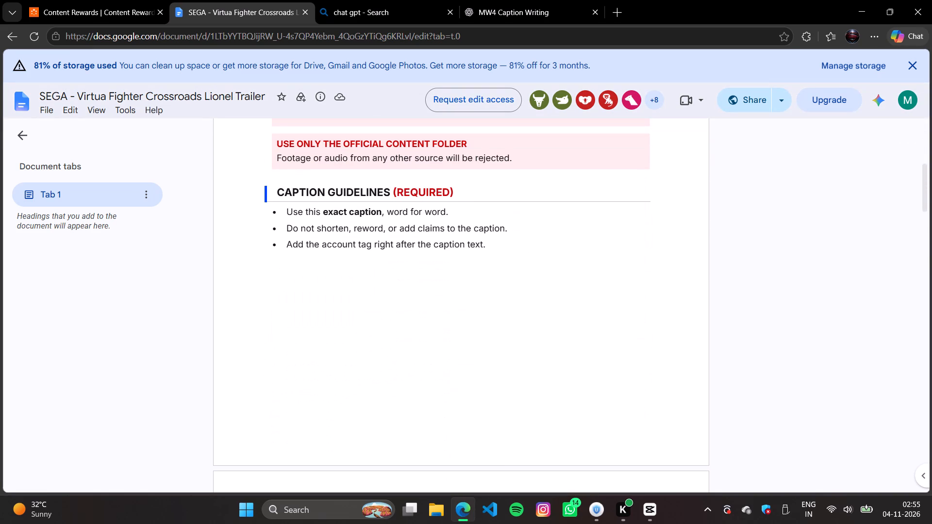
scroll(337, 348, "down", 7)
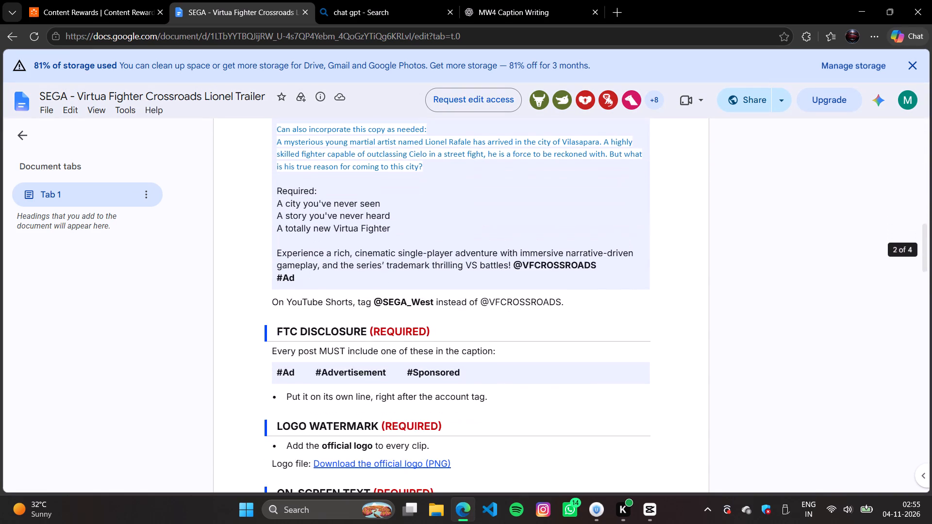
scroll(337, 348, "down", 6)
scroll(337, 348, "up", 2)
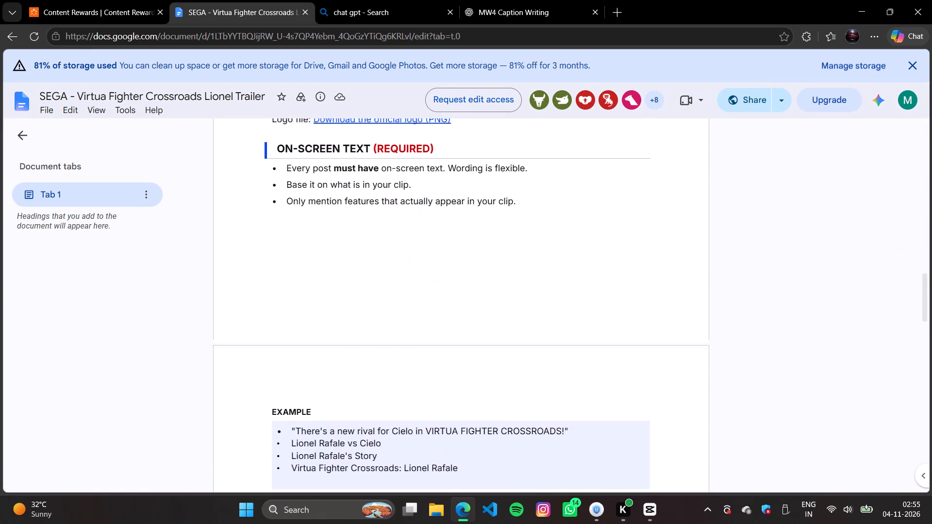
scroll(337, 348, "down", 5)
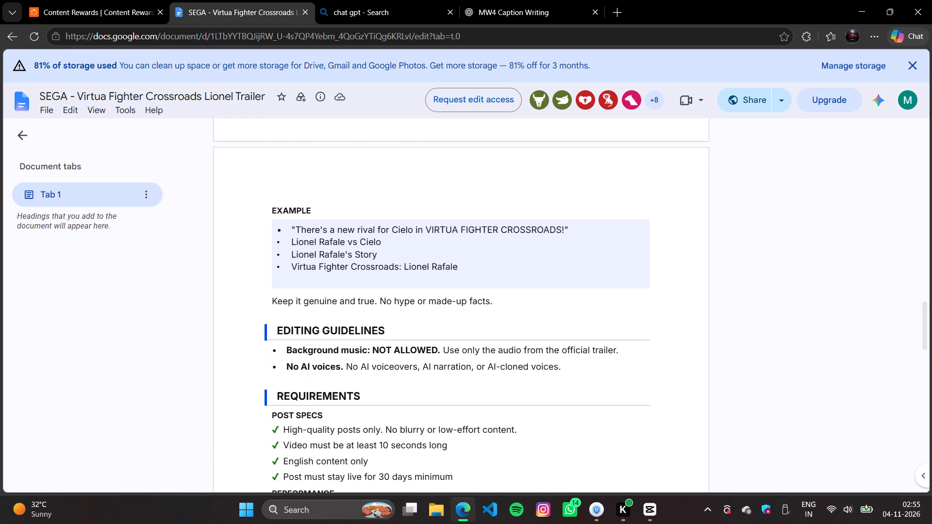
left_click_drag(293, 241, 383, 247)
right_click(368, 240)
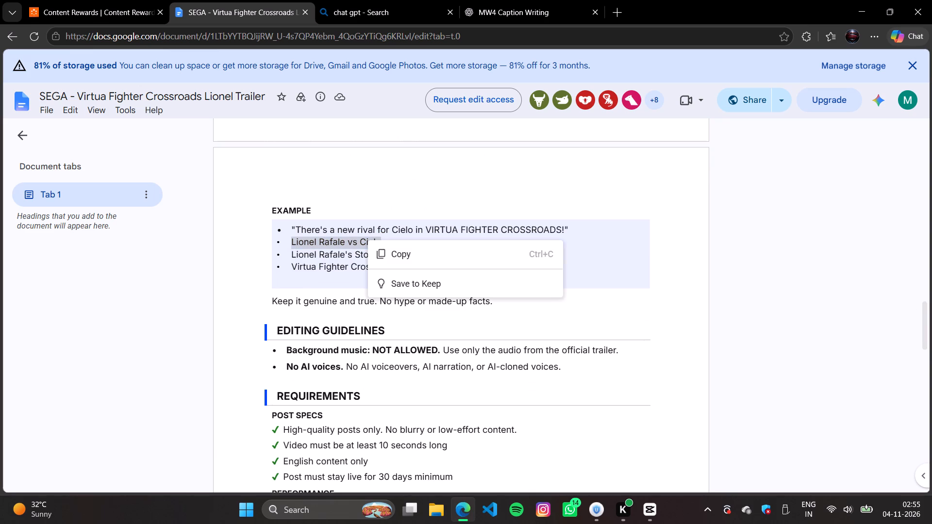
left_click(402, 258)
left_click(479, 4)
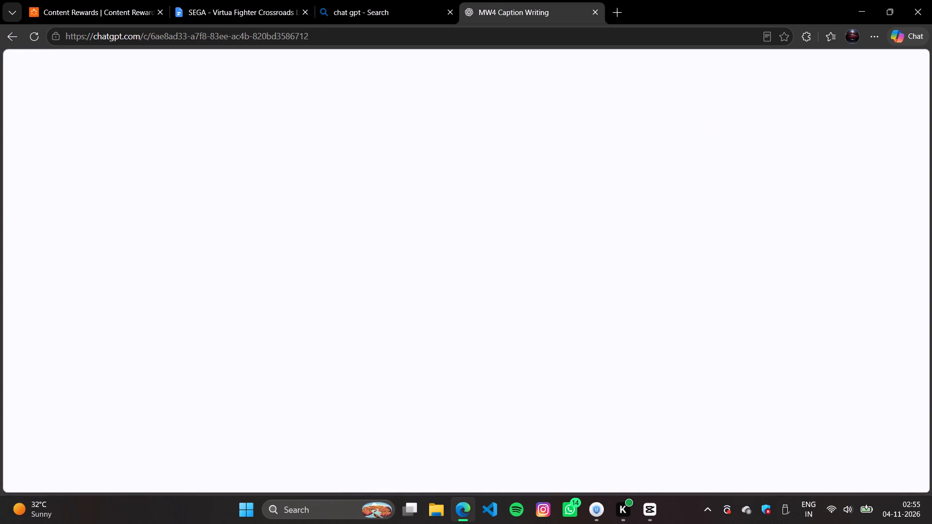
left_click(216, 11)
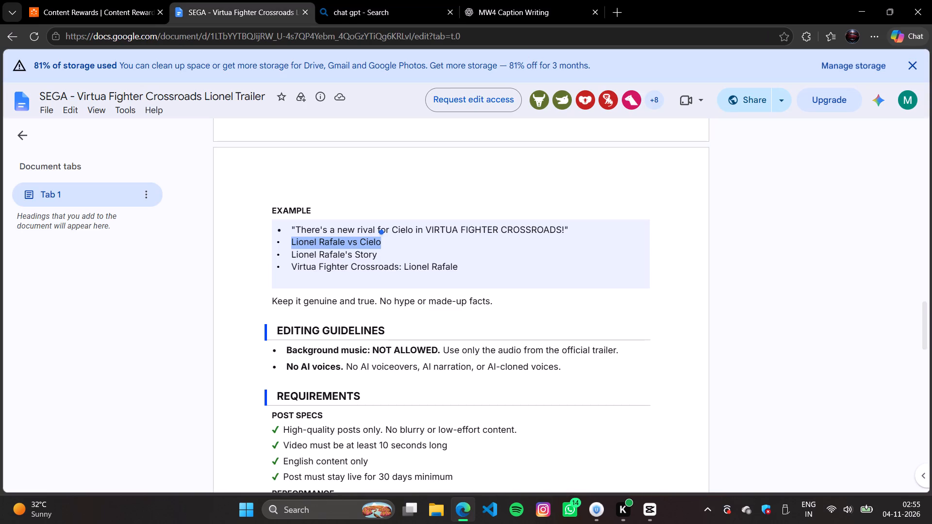
Return to CapCut and enter "Stay in for Lionel Rafale vs Cielo" as the text layer's wording, pasting in the copied phrase.
left_click(632, 448)
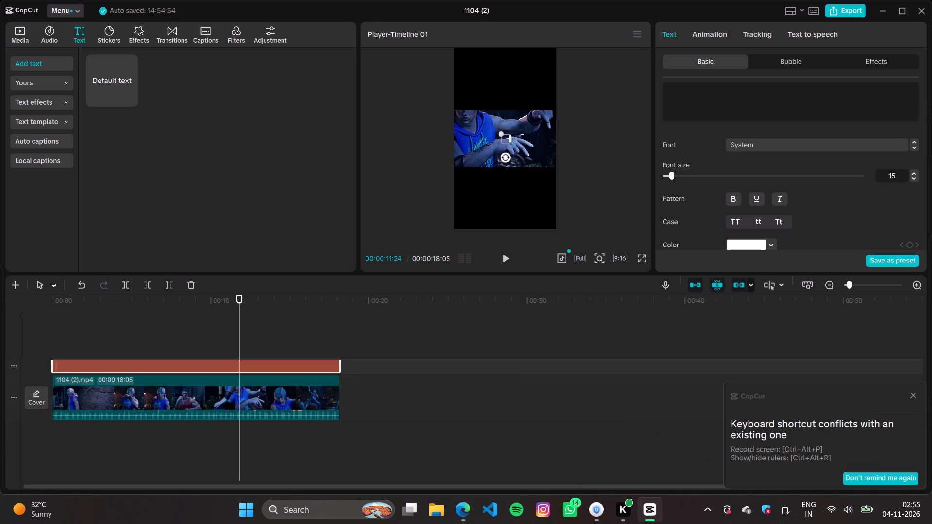
key("s")
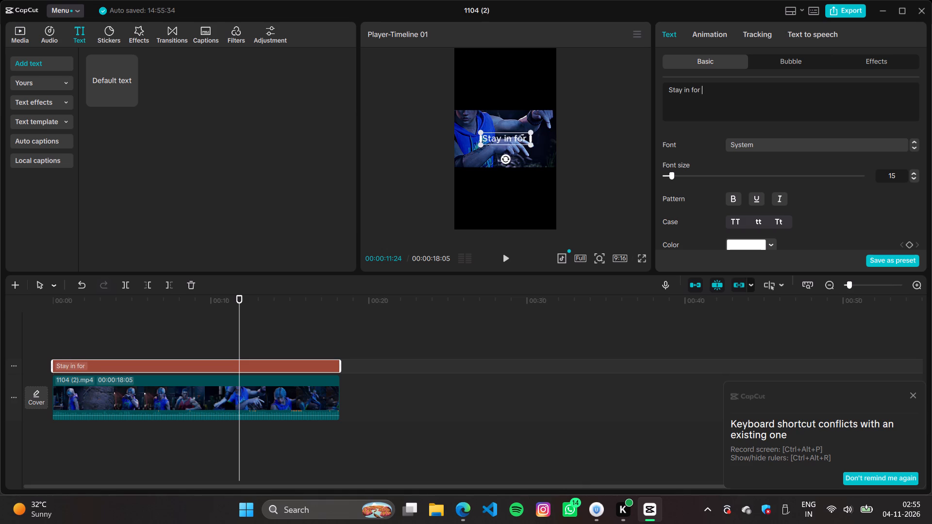
key("Tab")
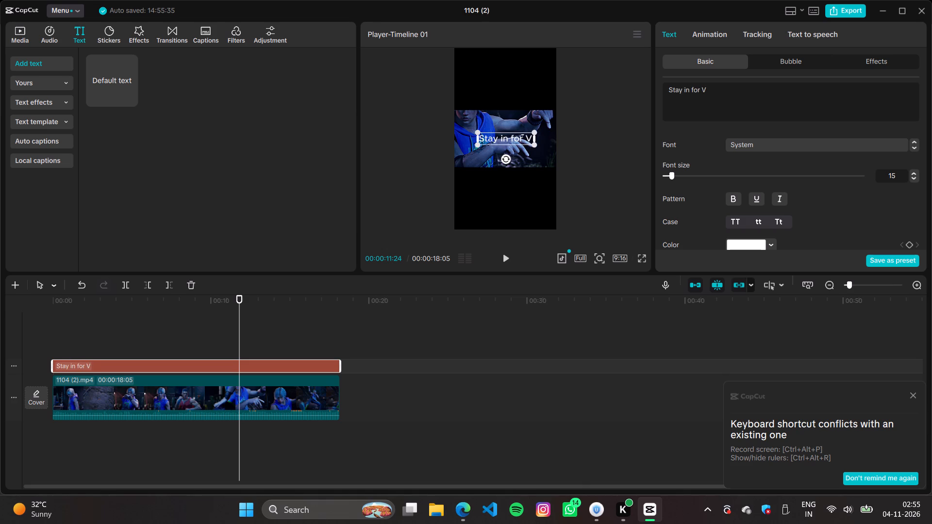
key("ctrl+v")
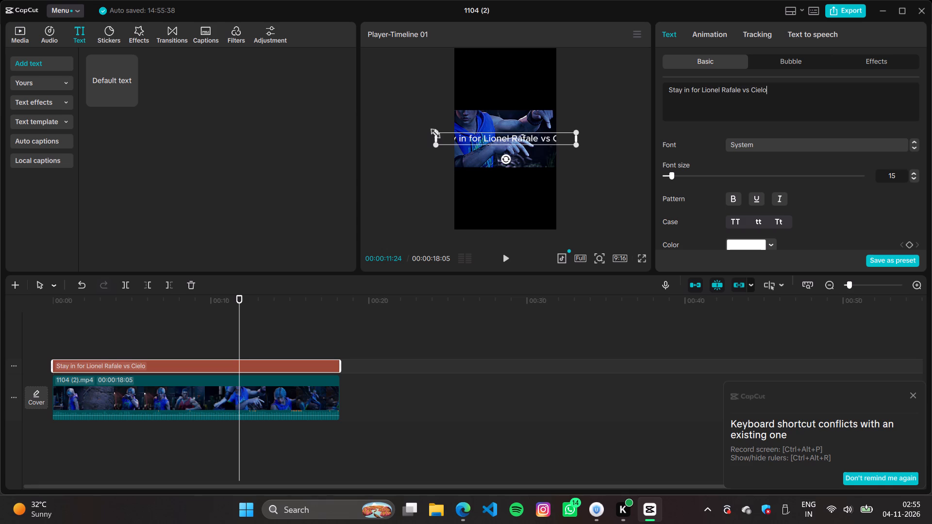
Scale the text down to fit within the vertical frame's width and move it into the black area above the footage.
left_click_drag(433, 132, 469, 141)
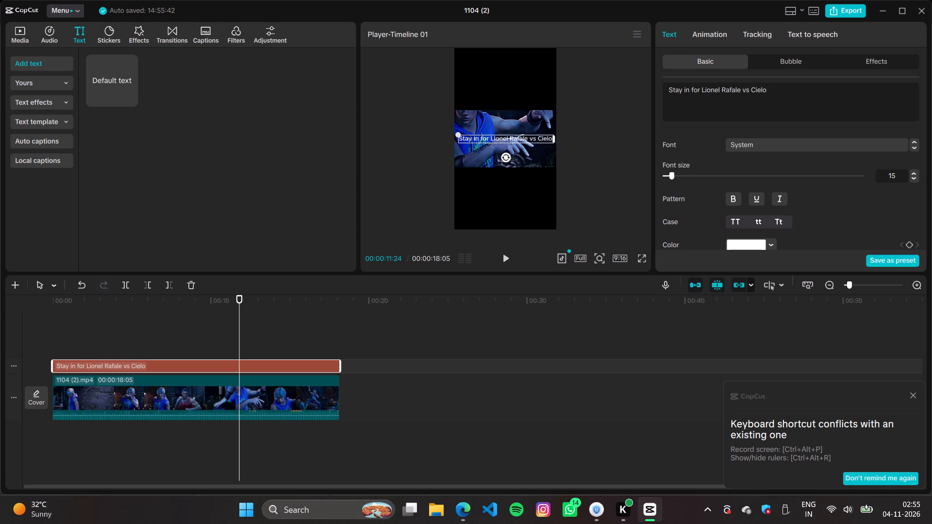
left_click_drag(473, 139, 471, 99)
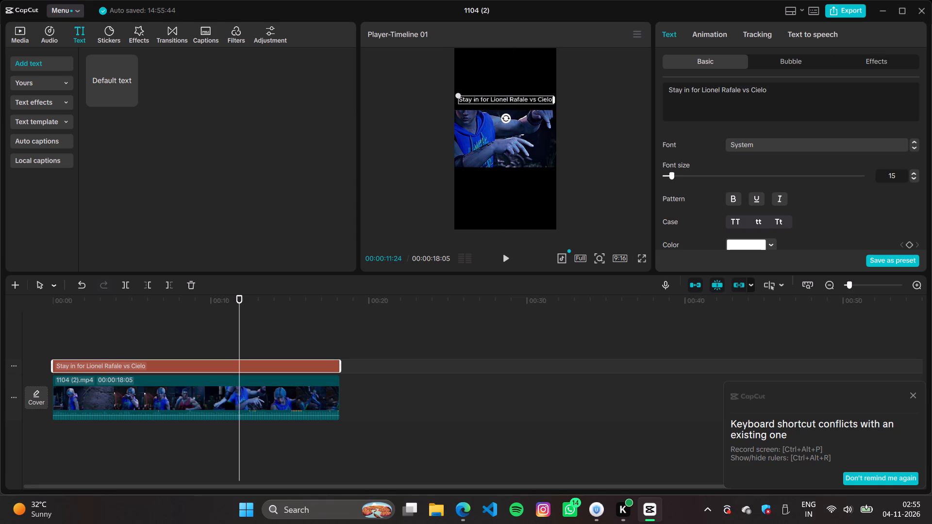
Lower the text so it sits horizontally centred directly against the top edge of the footage.
left_click(601, 176)
left_click(486, 100)
left_click(486, 100)
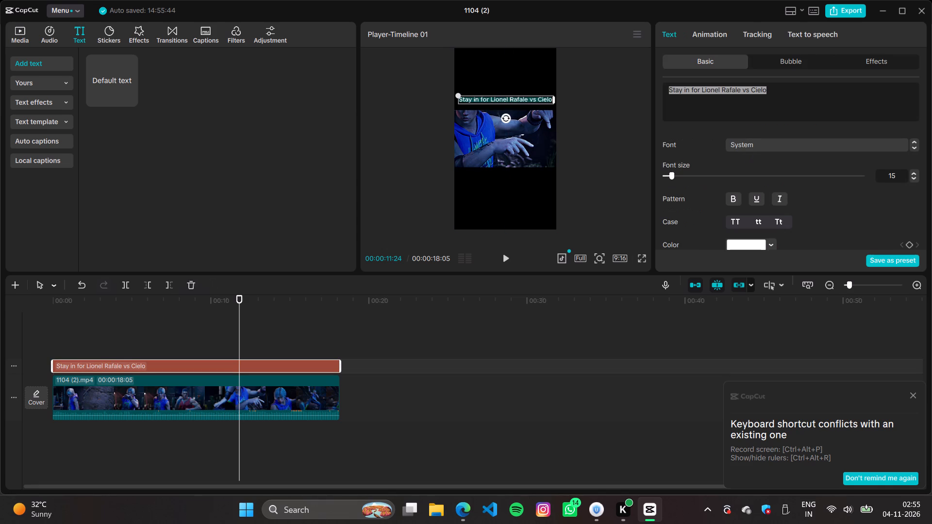
left_click(489, 98)
left_click(495, 101)
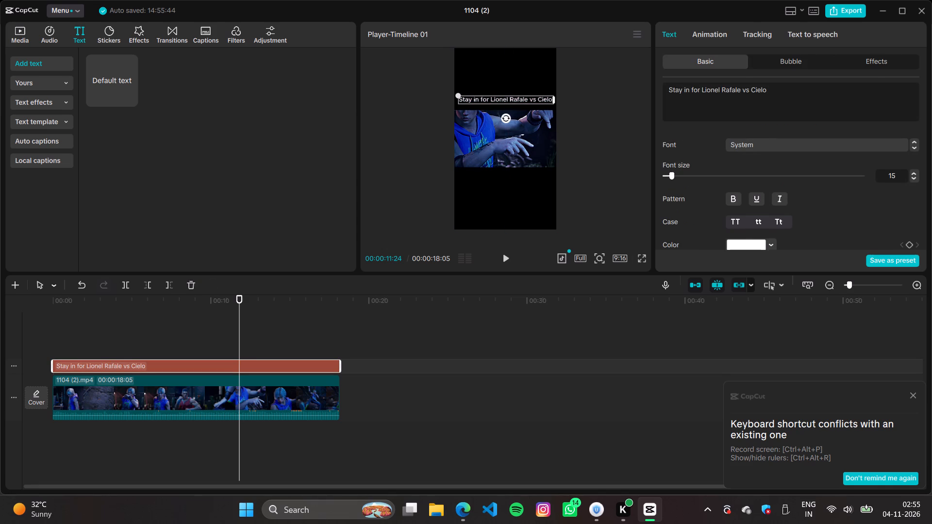
left_click(504, 80)
left_click(504, 98)
left_click(504, 98)
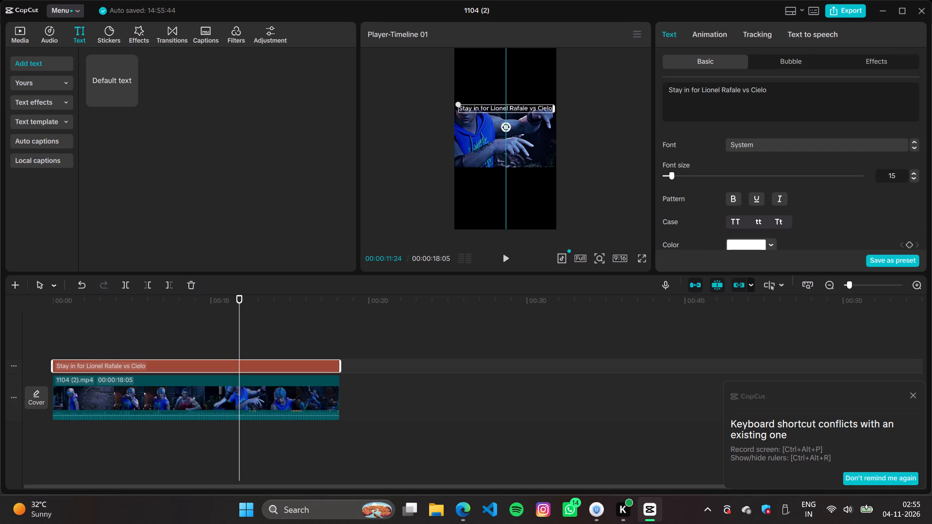
left_click(604, 117)
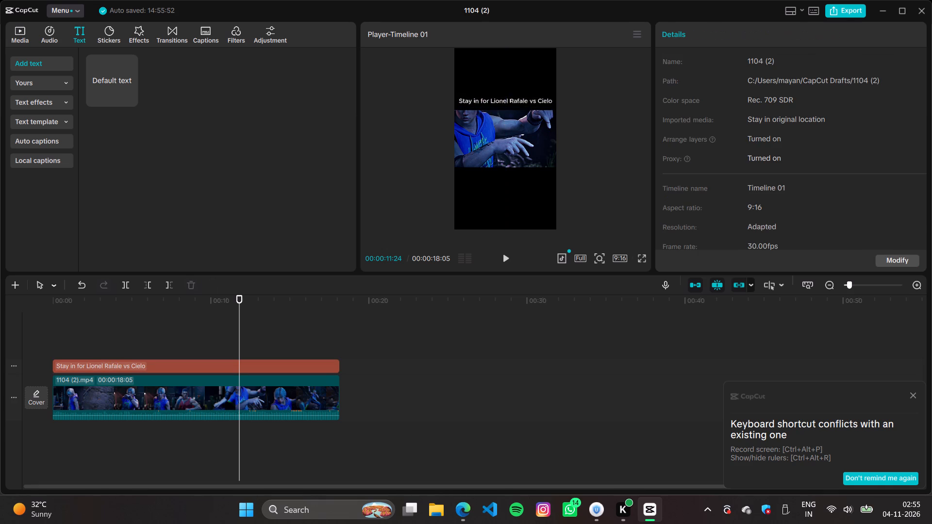
left_click(516, 100)
left_click(516, 100)
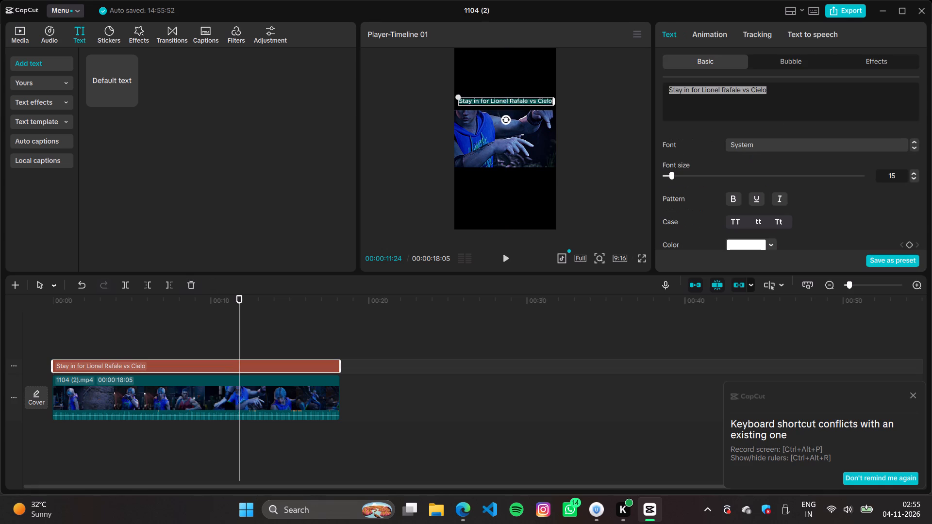
left_click(590, 134)
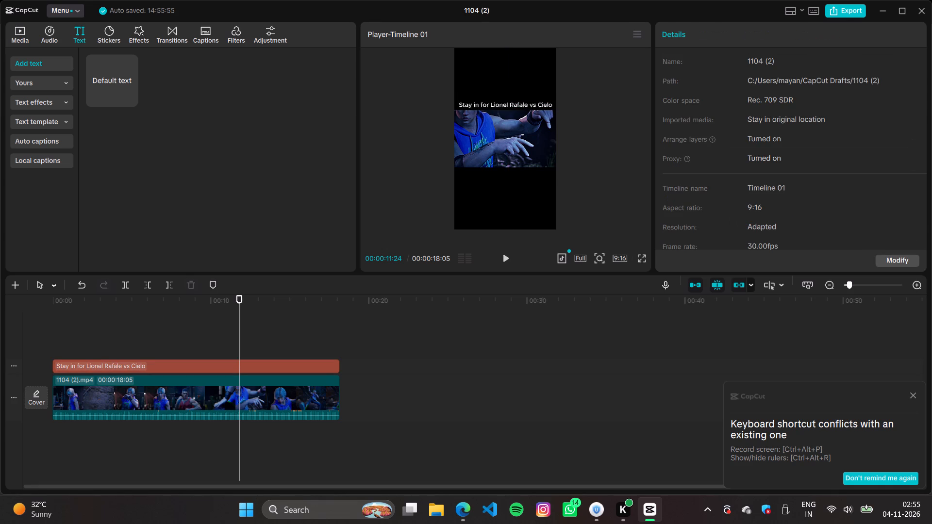
Append ".." to the end of the text so it reads "Stay in for Lionel Rafale vs Cielo..".
left_click(549, 107)
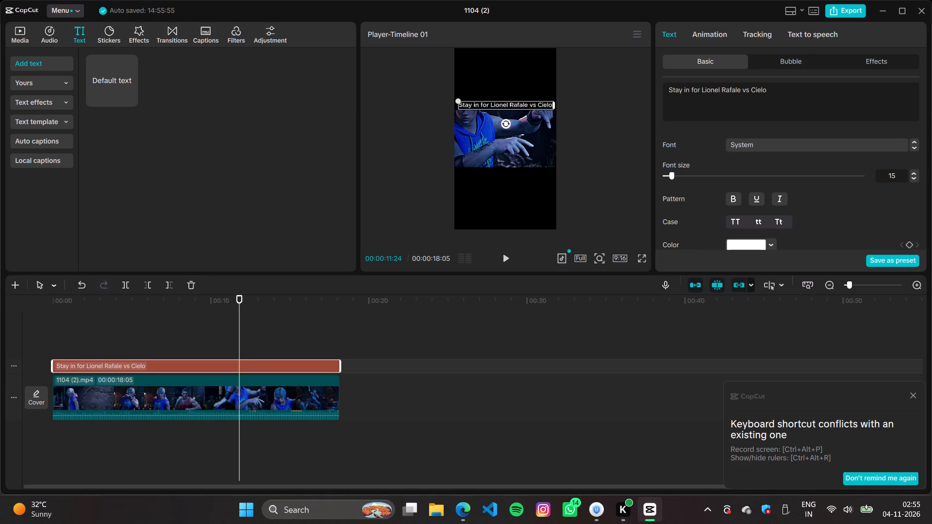
left_click(783, 86)
type("..")
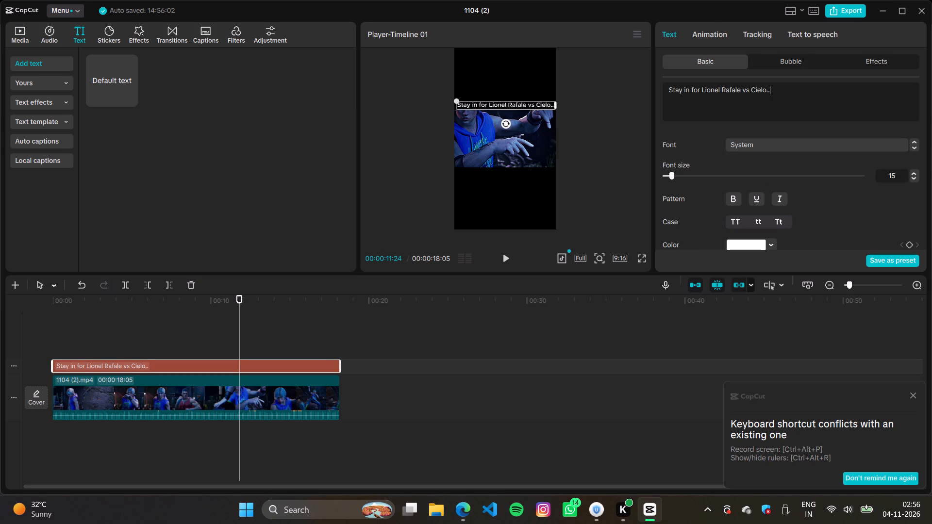
Change the text layer's font to ZY Resolve.
left_click(809, 141)
left_click(806, 147)
left_click(783, 138)
left_click(782, 142)
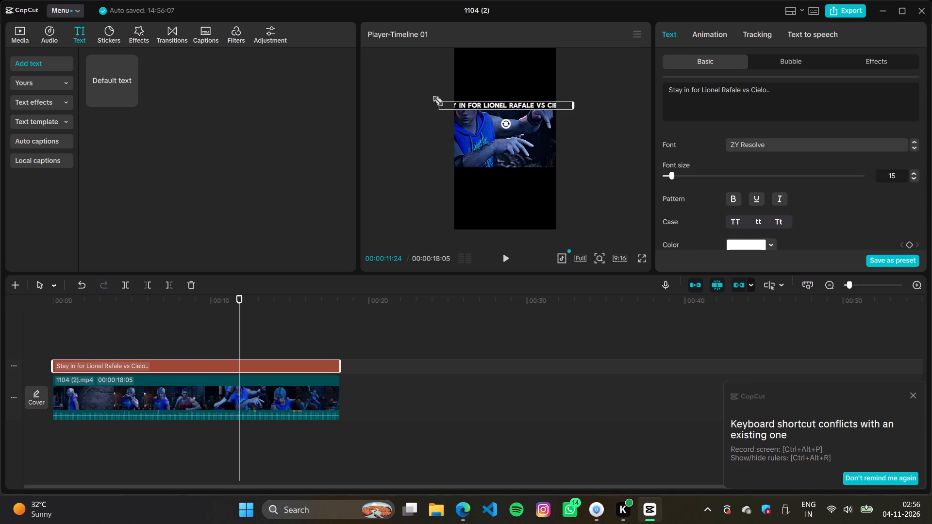
Scale the ZY Resolve text down so the whole line fits within the frame's width above the footage.
left_click_drag(433, 99, 457, 100)
left_click(456, 101)
left_click(465, 105)
left_click_drag(438, 101, 467, 106)
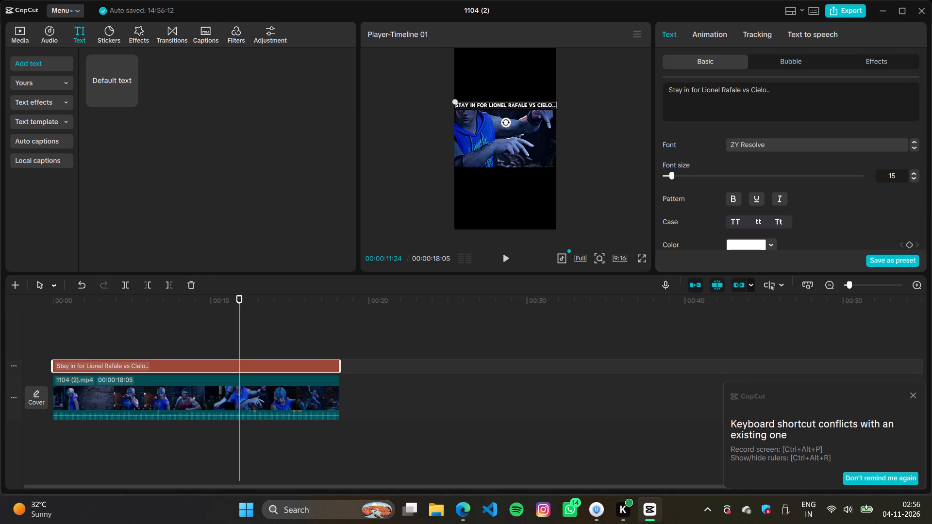
left_click(479, 103)
left_click(603, 120)
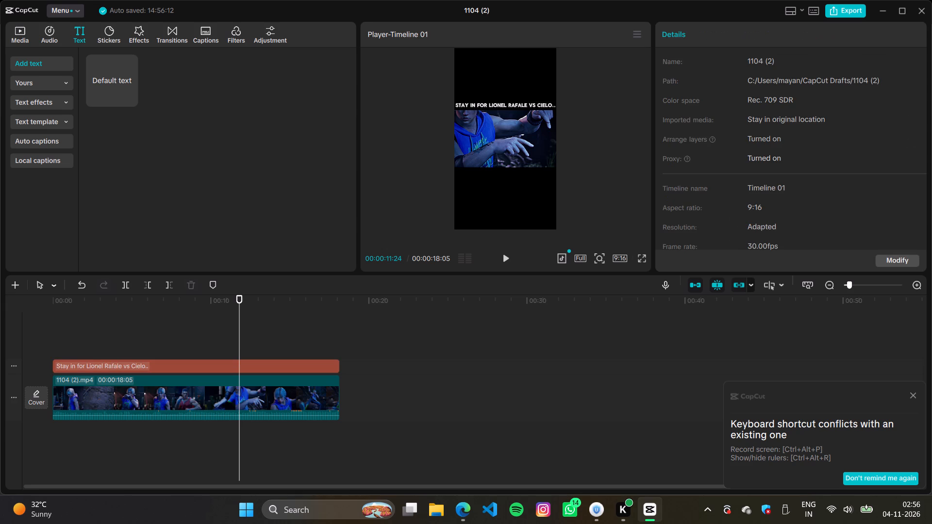
left_click(637, 169)
Add a rectangle mask to the footage clip and stretch it to cover the whole footage area, 3840 by 2177.
left_click(531, 158)
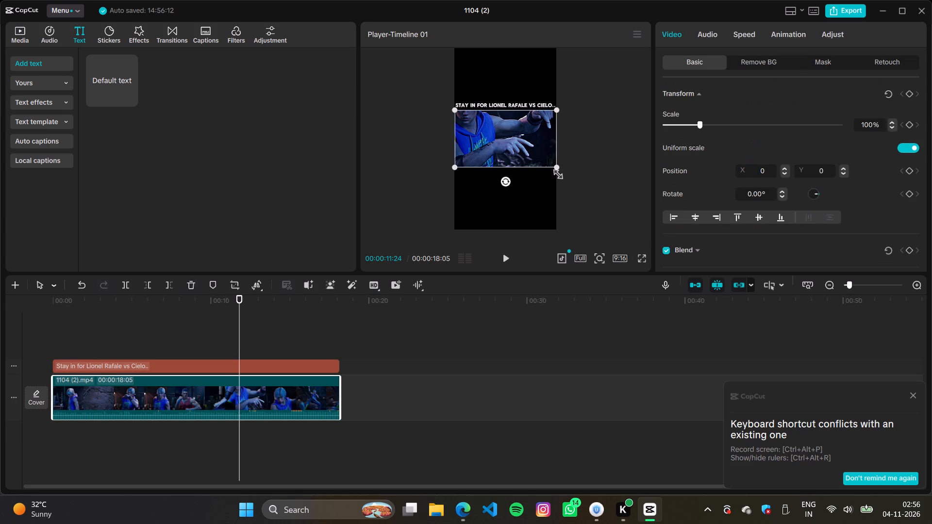
left_click(813, 56)
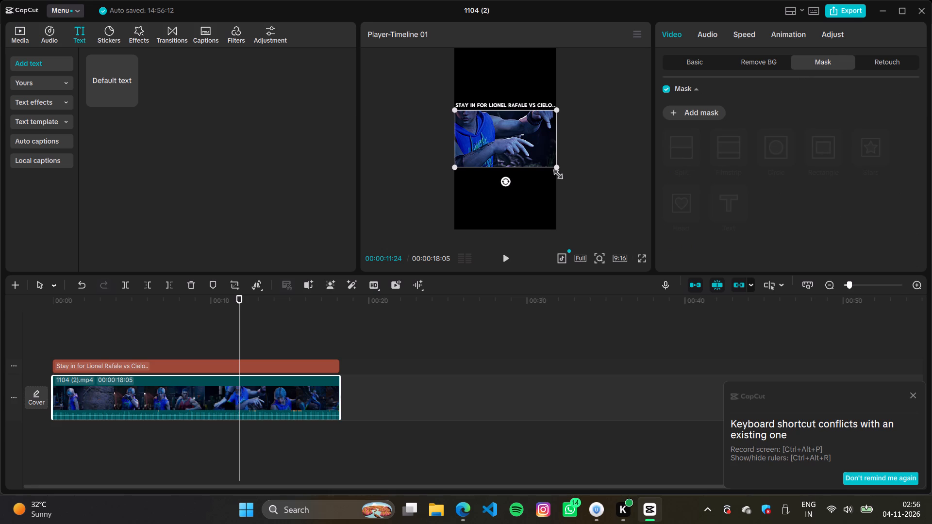
left_click(712, 107)
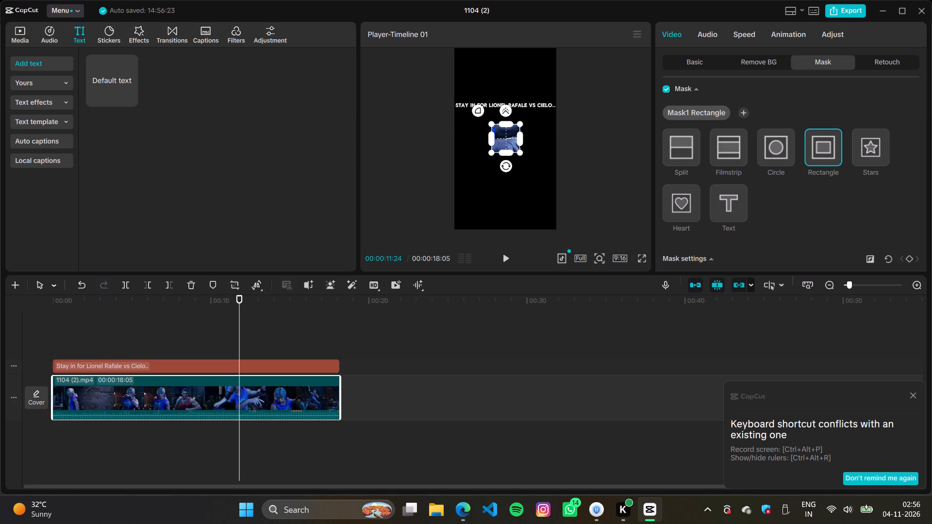
left_click_drag(492, 140, 450, 142)
left_click_drag(505, 123, 504, 113)
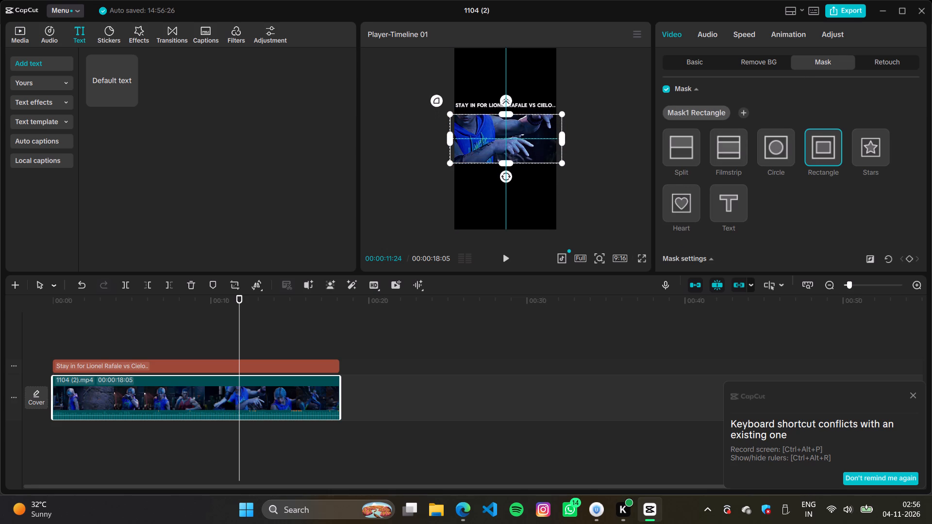
left_click_drag(504, 113, 504, 109)
left_click(451, 141)
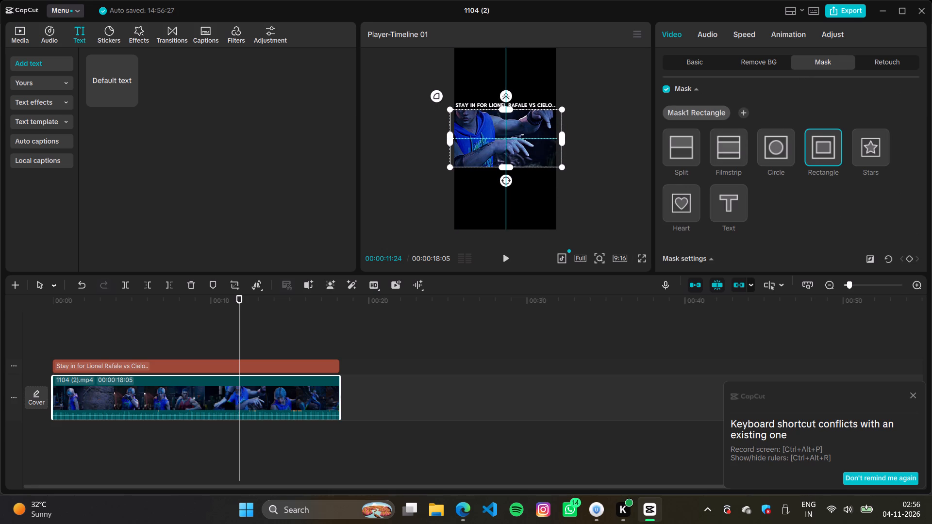
Set the rectangle mask's feather to 5 and its round corners to 36.
scroll(742, 207, "down", 3)
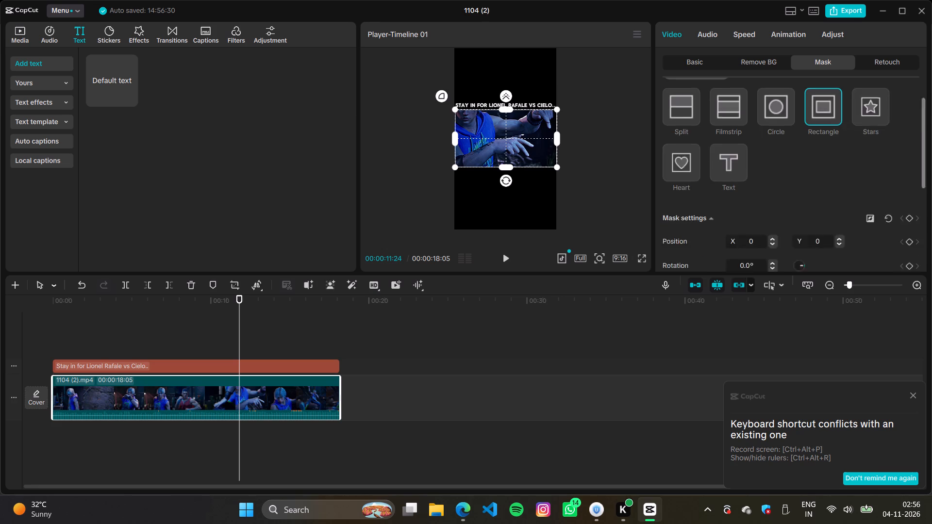
scroll(742, 207, "down", 2)
scroll(703, 218, "down", 2)
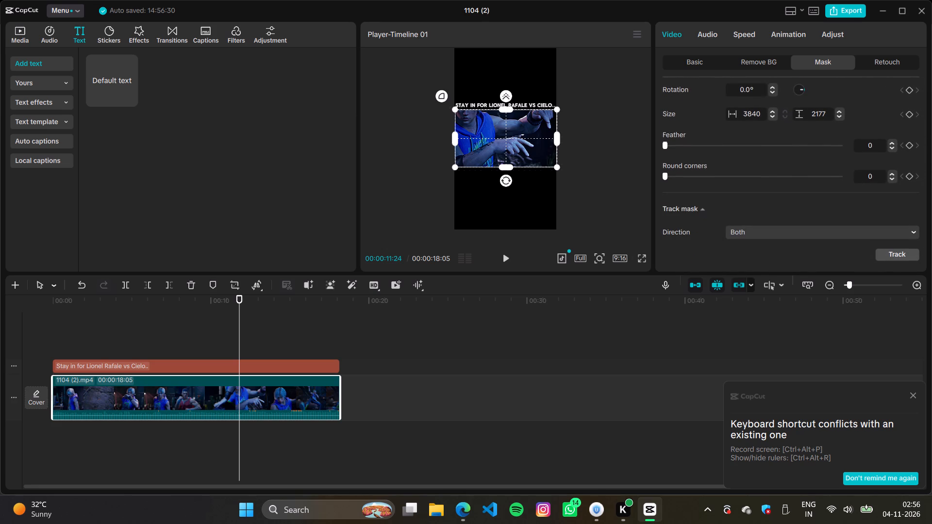
left_click(682, 143)
left_click(677, 146)
left_click(674, 146)
left_click(709, 180)
left_click(718, 179)
left_click(724, 180)
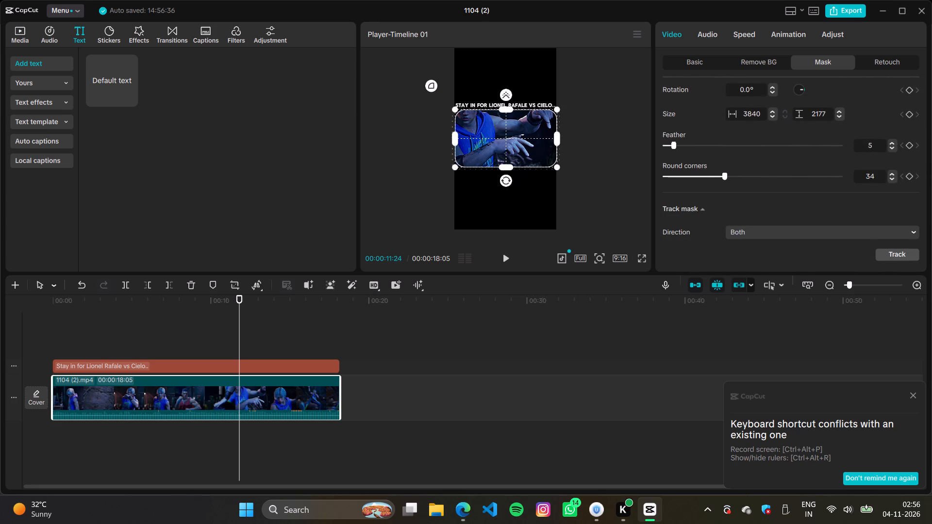
left_click(729, 182)
Check the masked frame in a full-screen preview and reduce the mask's feather to 3.
left_click(643, 261)
left_click(632, 476)
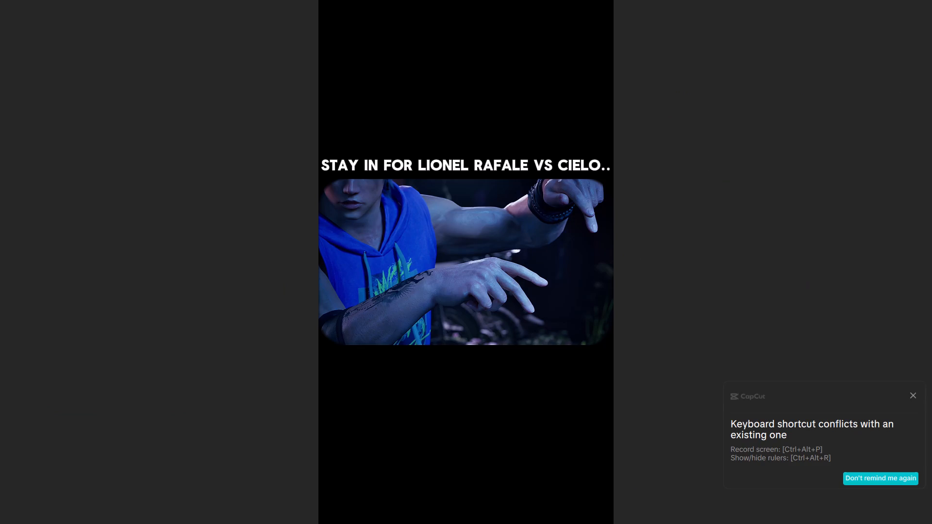
left_click(669, 149)
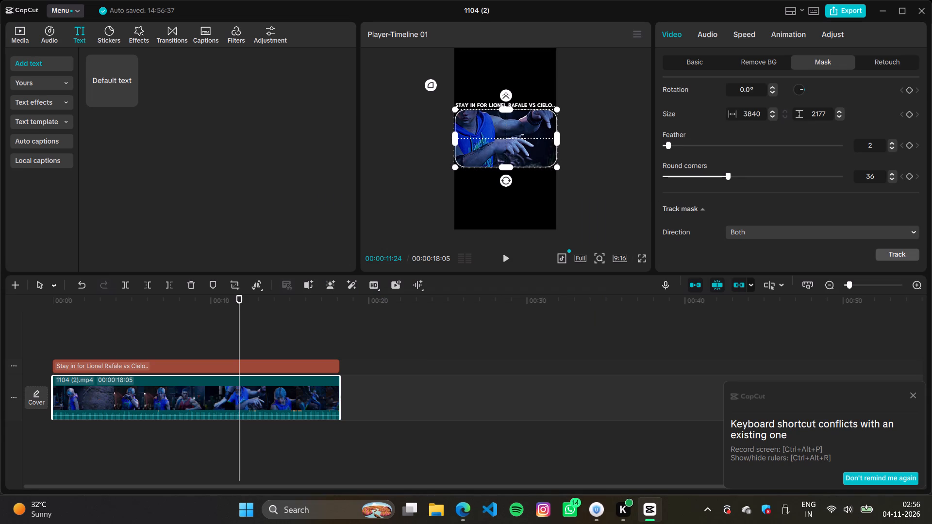
left_click(670, 149)
scroll(797, 132, "down", 7)
Export the video as "1104 (2)(1)" in 4K, H.264 mp4 at 30fps, and dismiss the sharing options without sharing.
left_click(843, 12)
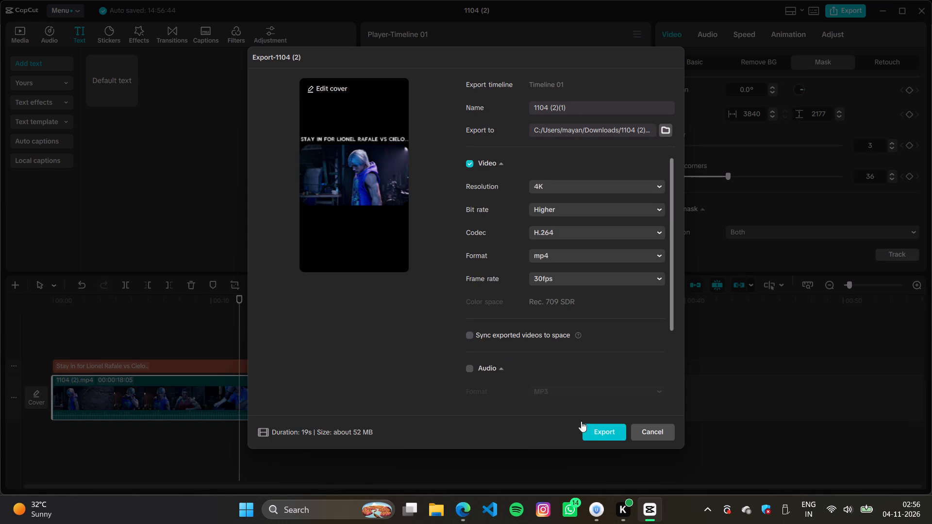
left_click(607, 434)
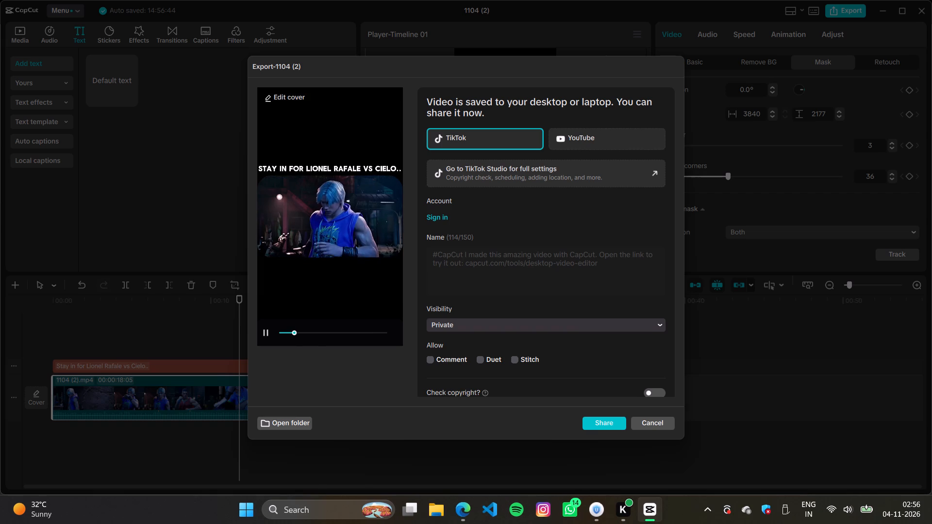
scroll(456, 263, "down", 1)
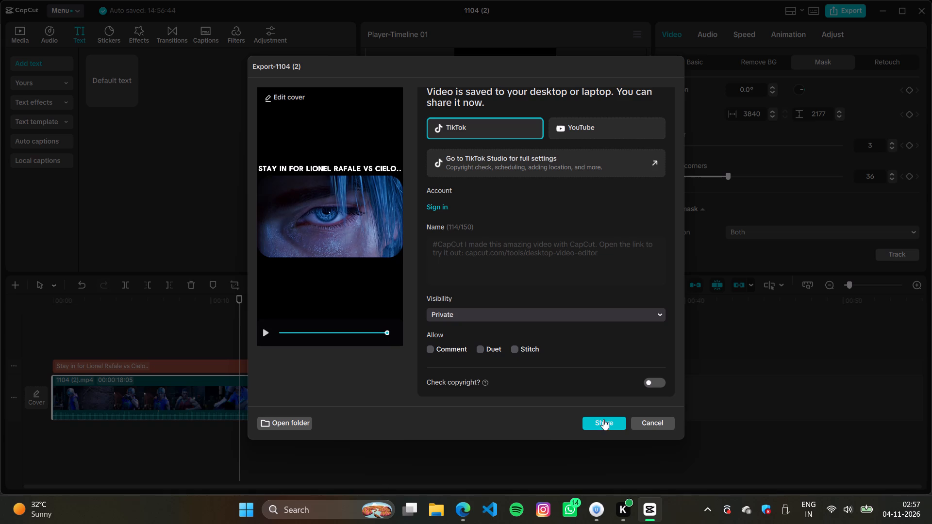
left_click(648, 425)
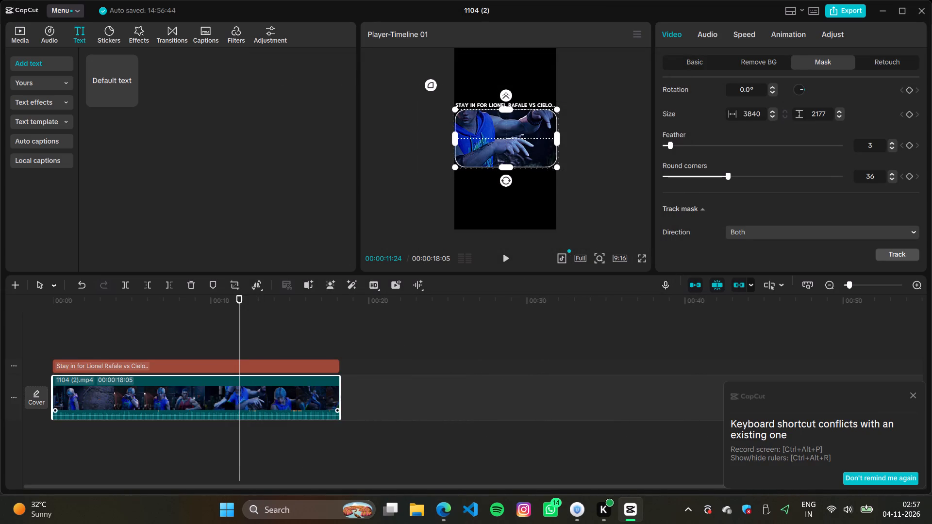
left_click_drag(368, 399, 311, 388)
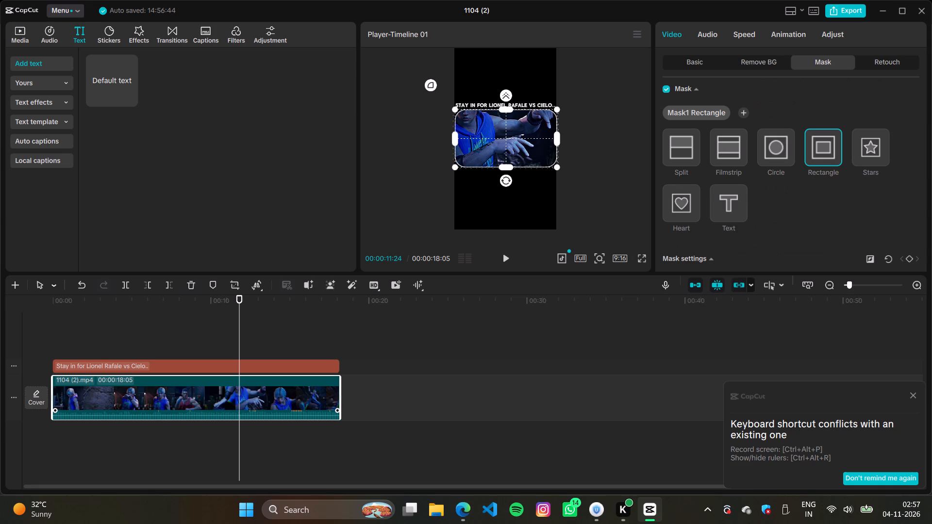
left_click(313, 361)
key("ctrl+c")
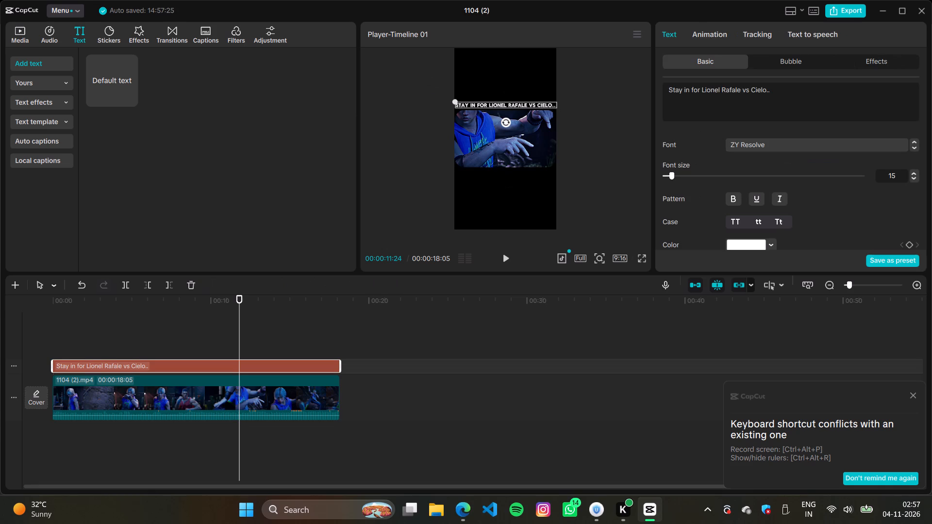
key("BackSpace")
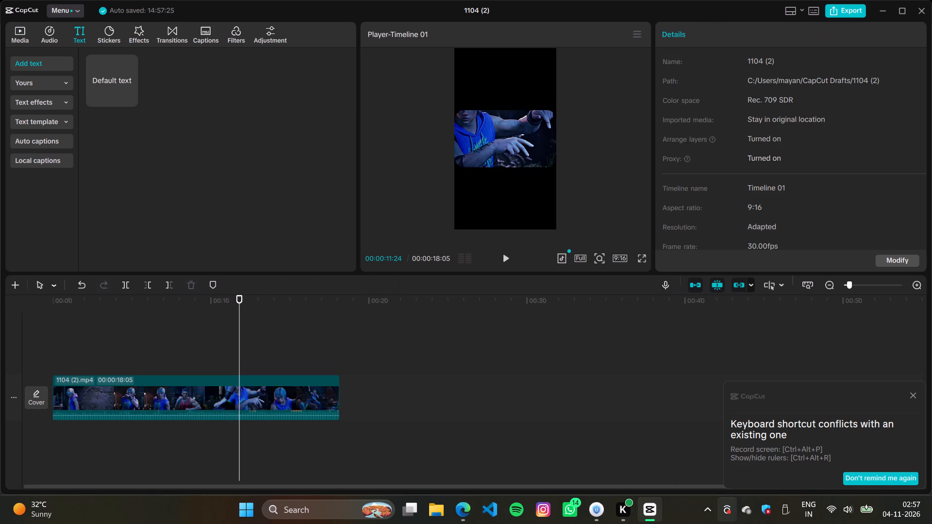
Delete the 1104 (2).mp4 clip from the timeline.
left_click(261, 404)
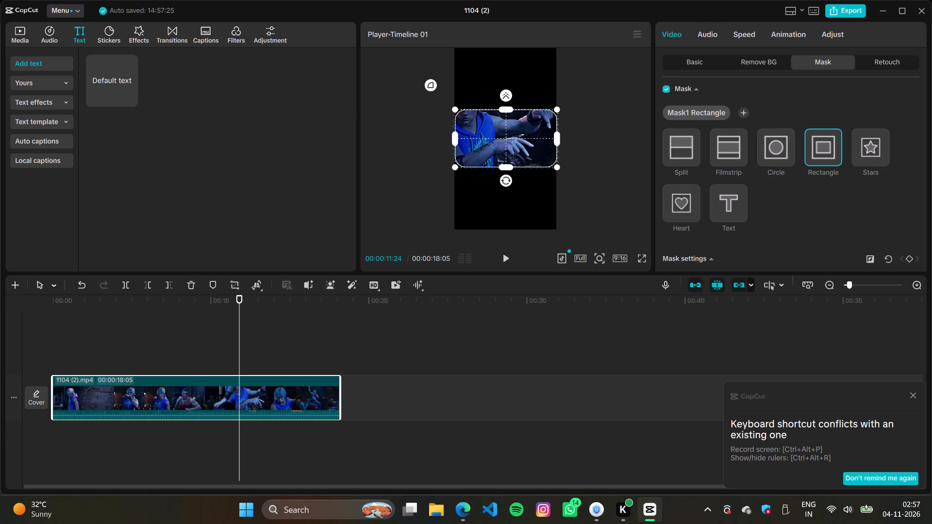
key("BackSpace")
key("BackSpace")
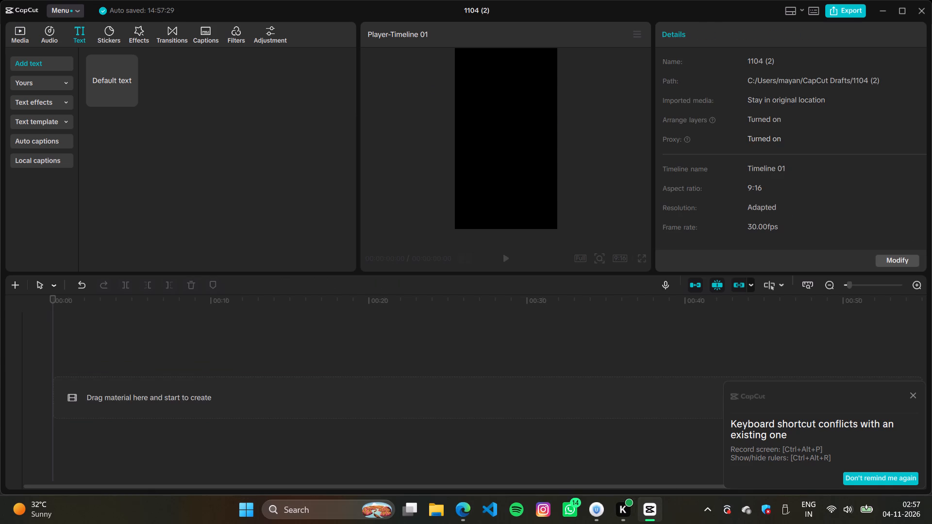
Add the full Lionel Rafale announce trailer from the project media to the empty timeline.
left_click(21, 42)
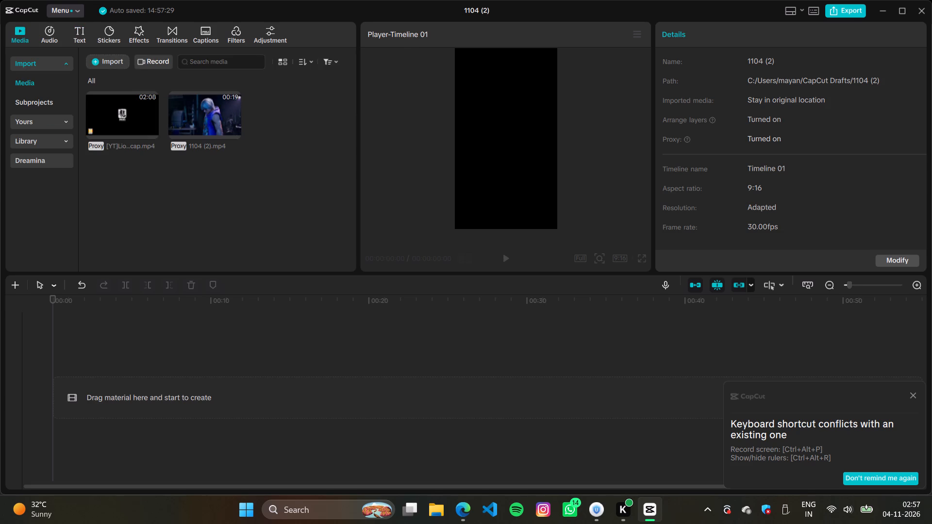
left_click(151, 130)
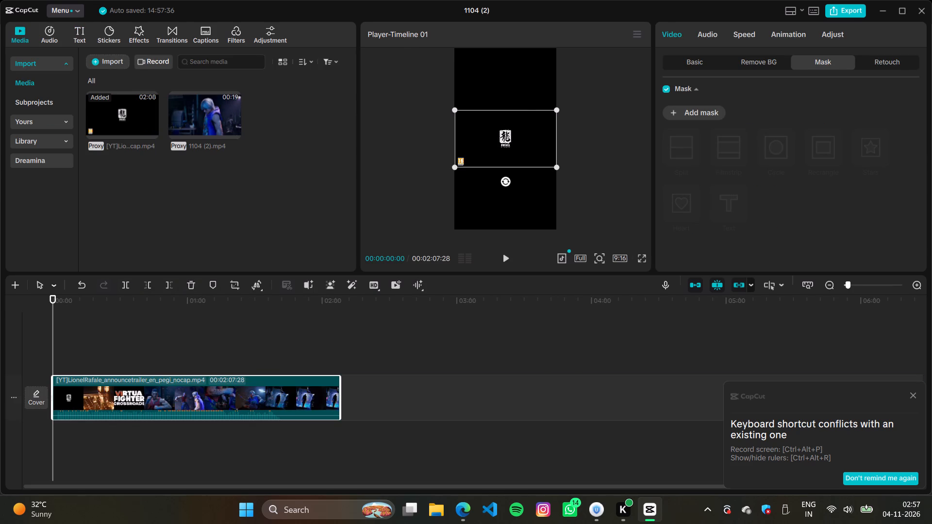
Skim the trailer between about 00:00:50 and 00:01:32 to examine its fight scenes and shot changes.
left_click(166, 304)
left_click(191, 342)
left_click(211, 342)
left_click(195, 326)
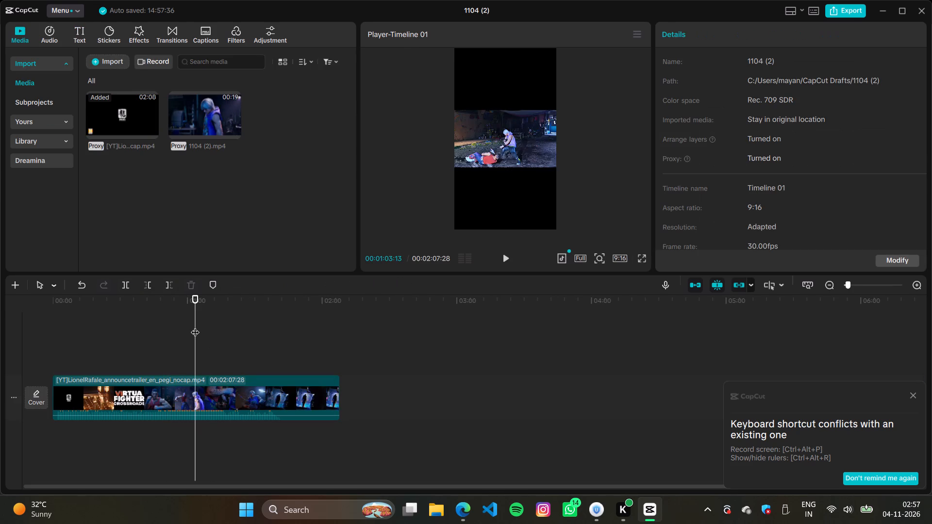
left_click(188, 324)
left_click(184, 321)
left_click(179, 320)
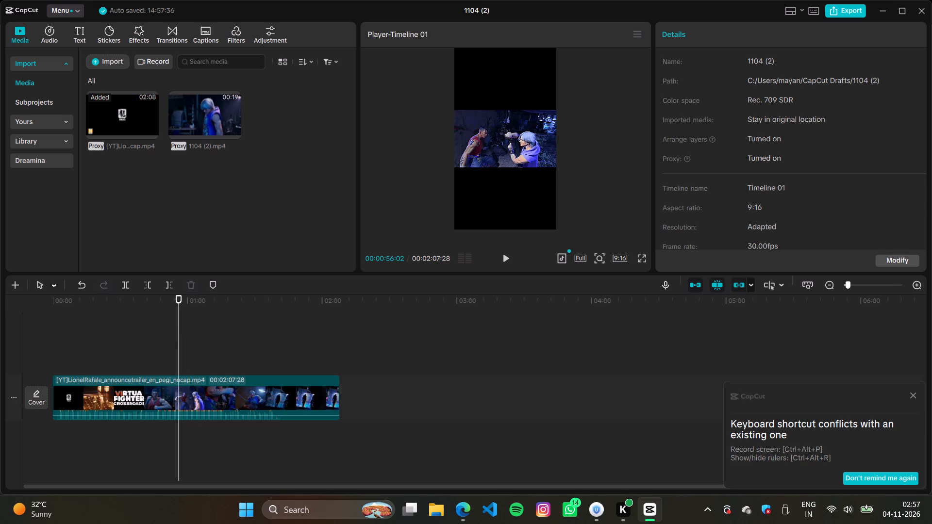
left_click(170, 318)
left_click(183, 320)
left_click(194, 325)
left_click(207, 329)
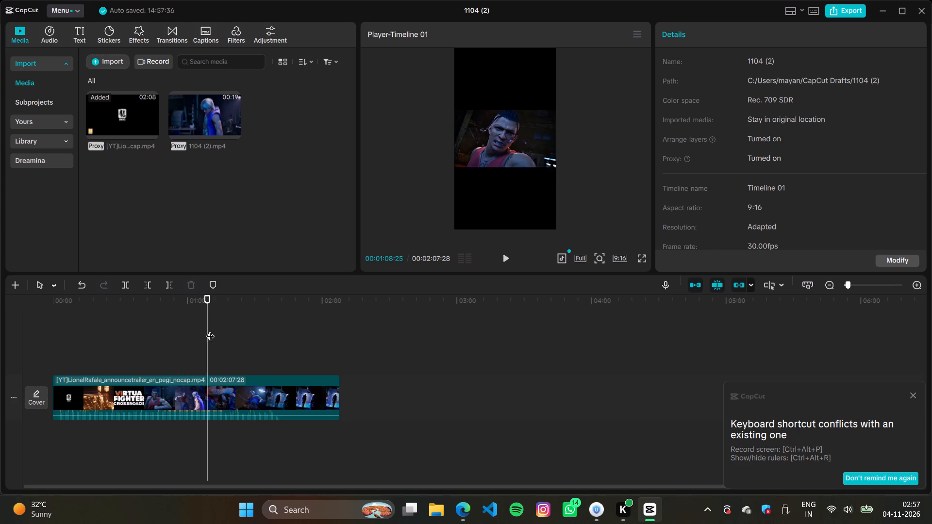
left_click(211, 330)
left_click(213, 332)
left_click(218, 334)
left_click(224, 334)
left_click(231, 337)
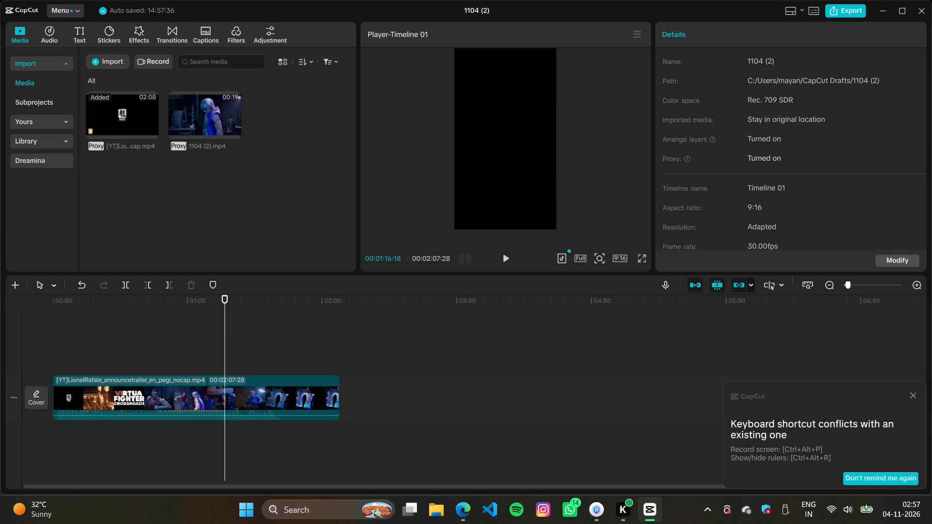
left_click(241, 337)
left_click_drag(240, 336, 260, 341)
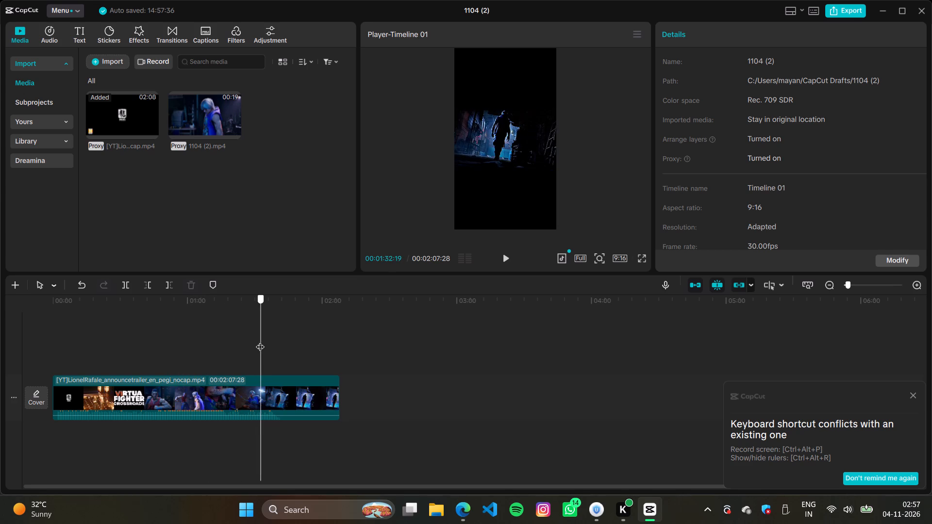
Return to about 00:00:48 in the trailer and advance frame by frame to the eye close-up at 00:00:49:26.
left_click_drag(260, 341, 162, 347)
key("Left")
key("Left")
key("Left")
key("Left")
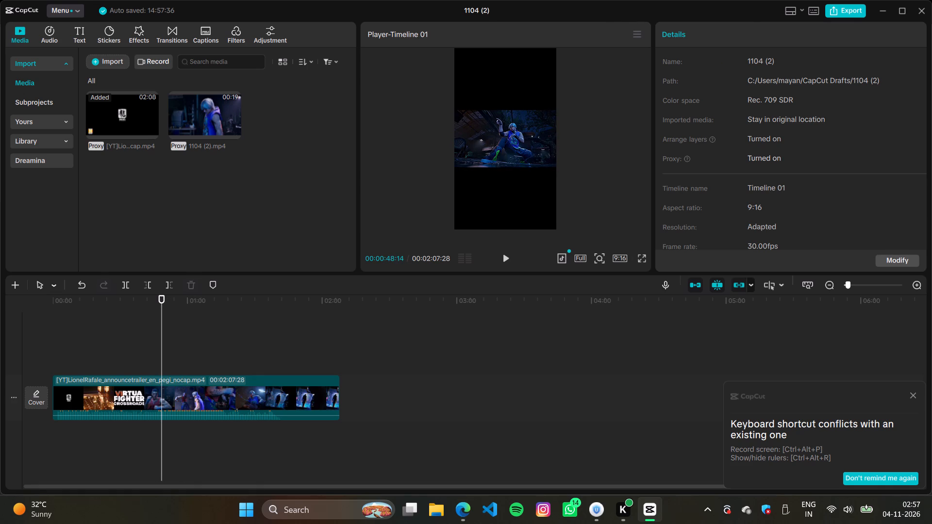
key("Right")
key("Right")
key("Right")
key("Right")
key("Right")
key("Right")
key("Right")
key("Right")
key("Right")
key("Right")
key("Right")
key("Right")
key("Right")
key("Right")
key("Right")
key("Right")
key("Right")
key("Right")
key("Right")
key("Right")
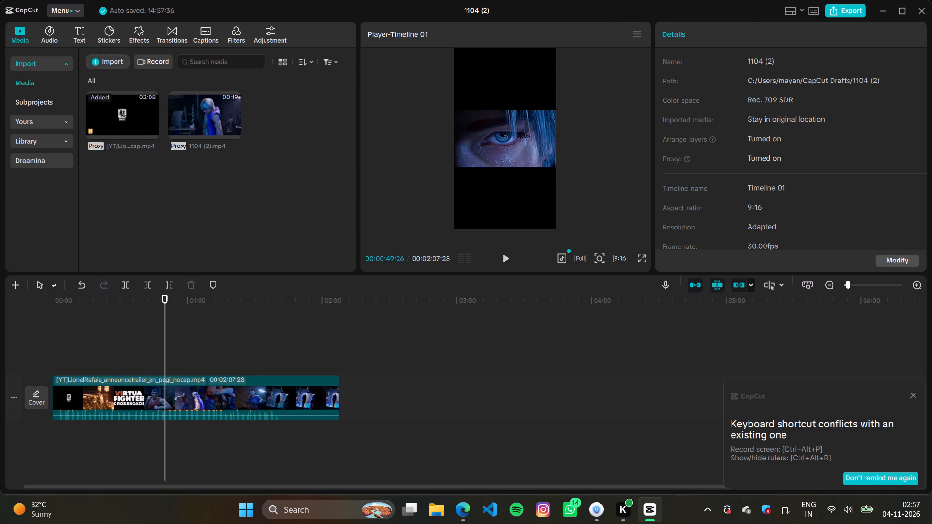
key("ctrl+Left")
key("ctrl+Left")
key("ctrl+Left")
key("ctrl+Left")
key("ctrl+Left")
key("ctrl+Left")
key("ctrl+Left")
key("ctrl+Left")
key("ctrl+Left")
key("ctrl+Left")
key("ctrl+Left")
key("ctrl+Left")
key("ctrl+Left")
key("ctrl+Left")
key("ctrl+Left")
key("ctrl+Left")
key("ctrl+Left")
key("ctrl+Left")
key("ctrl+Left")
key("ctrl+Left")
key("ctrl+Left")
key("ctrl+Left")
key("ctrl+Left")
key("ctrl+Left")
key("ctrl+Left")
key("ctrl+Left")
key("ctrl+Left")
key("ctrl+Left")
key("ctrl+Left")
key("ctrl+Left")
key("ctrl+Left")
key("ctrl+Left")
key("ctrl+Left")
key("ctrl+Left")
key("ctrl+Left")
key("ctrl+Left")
Split the trailer at 00:00:49:09, the first frame of the eye close-up.
key("Left")
key("Left")
key("Left")
key("Left")
key("Left")
key("Left")
key("Left")
key("Left")
key("Left")
key("Left")
key("Left")
key("Left")
key("Left")
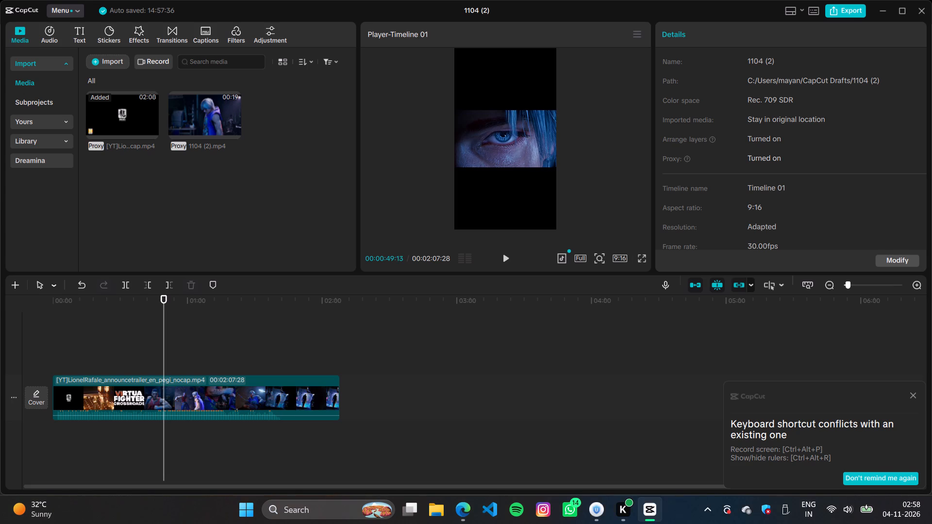
key("Left")
key("Left")
key("Left")
key("Left")
key("Left")
key("Left")
key("Left")
key("Left")
key("Left")
key("Left")
key("Left")
key("Left")
key("Right")
key("Right")
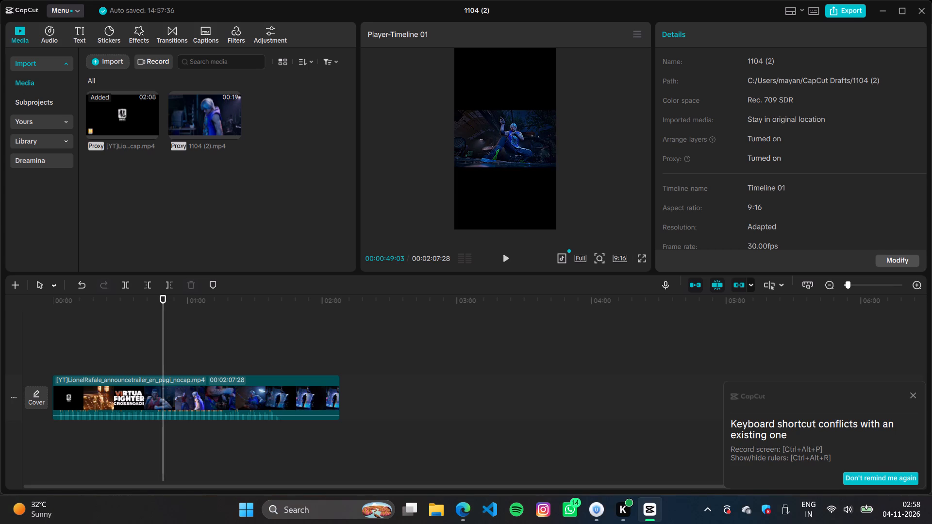
key("Right")
key("Right")
key("Right")
key("Right")
key("Right")
key("Right")
key("Left")
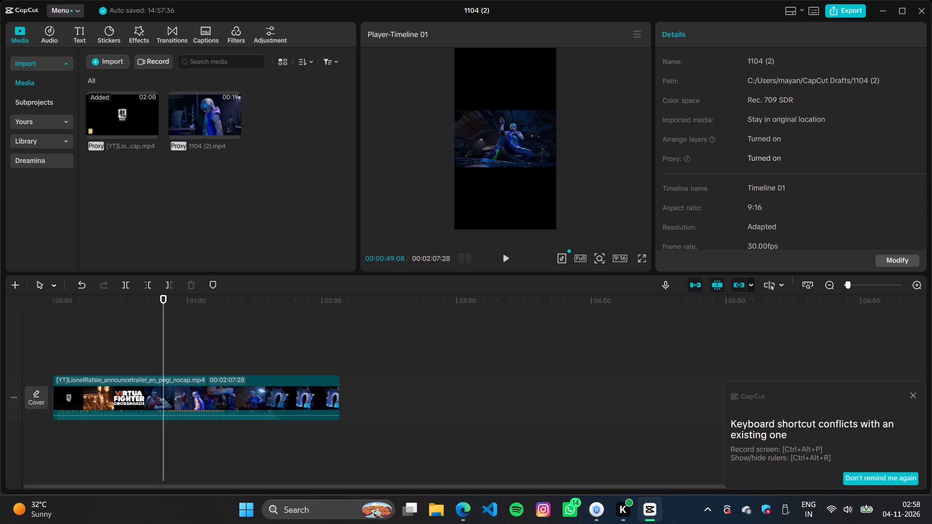
key("Right")
key("ctrl+b")
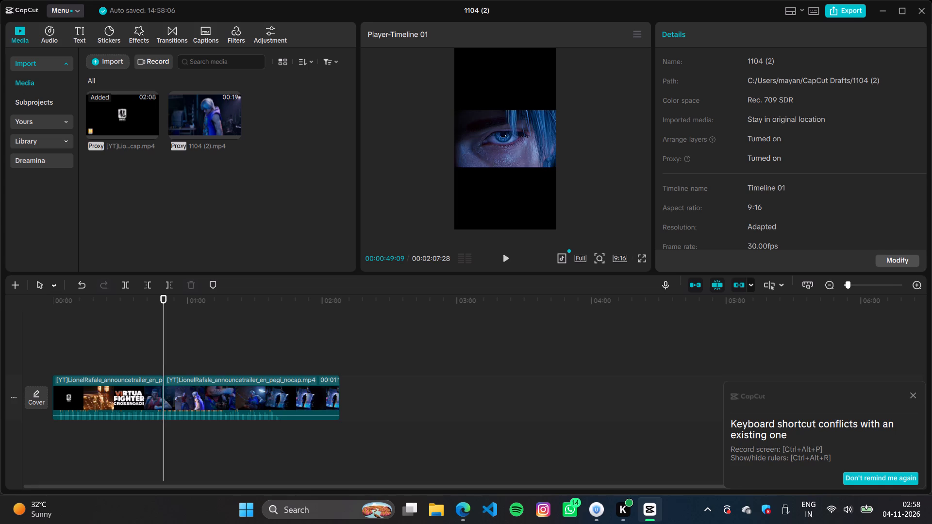
Delete the part of the trailer before the eye close-up.
left_click(136, 394)
key("BackSpace")
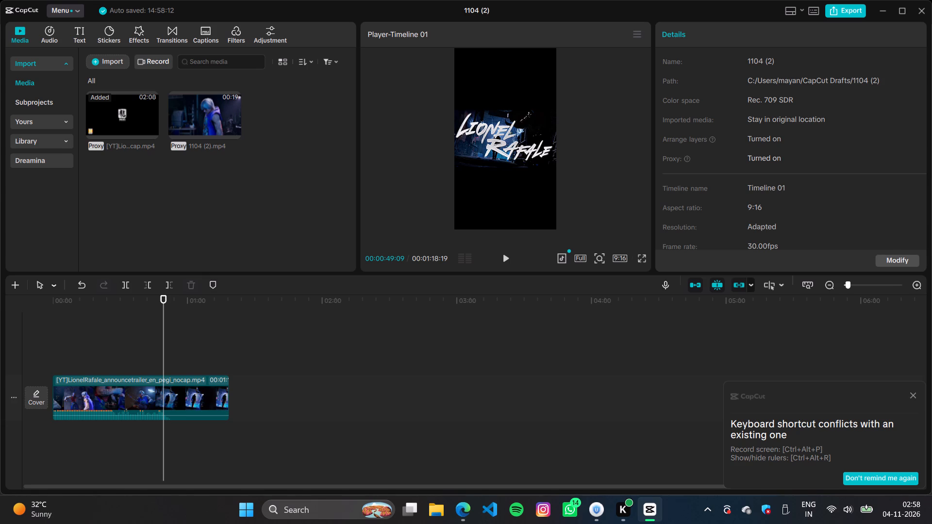
Play the trimmed trailer in short bursts from its start to about 00:00:04:08 to examine the opening shots.
left_click_drag(163, 340, 21, 351)
key("space")
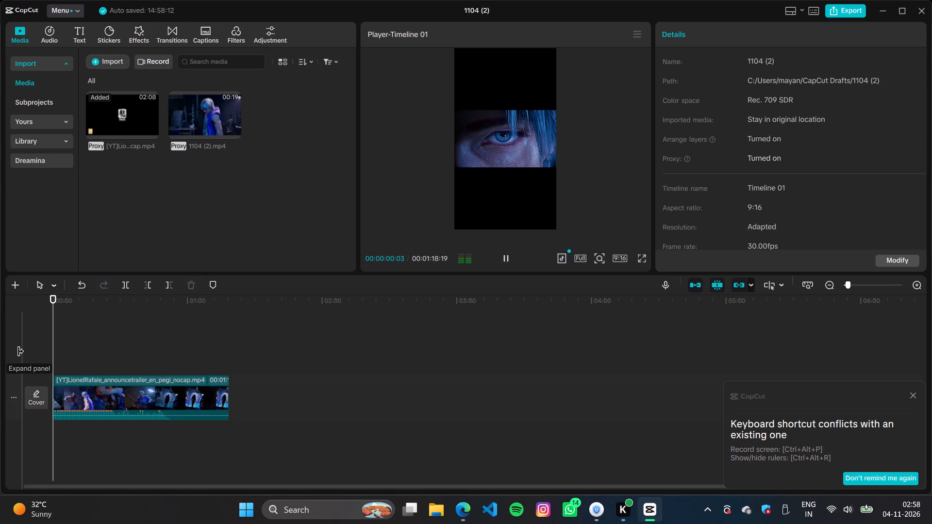
key("space")
key("space")
key("space")
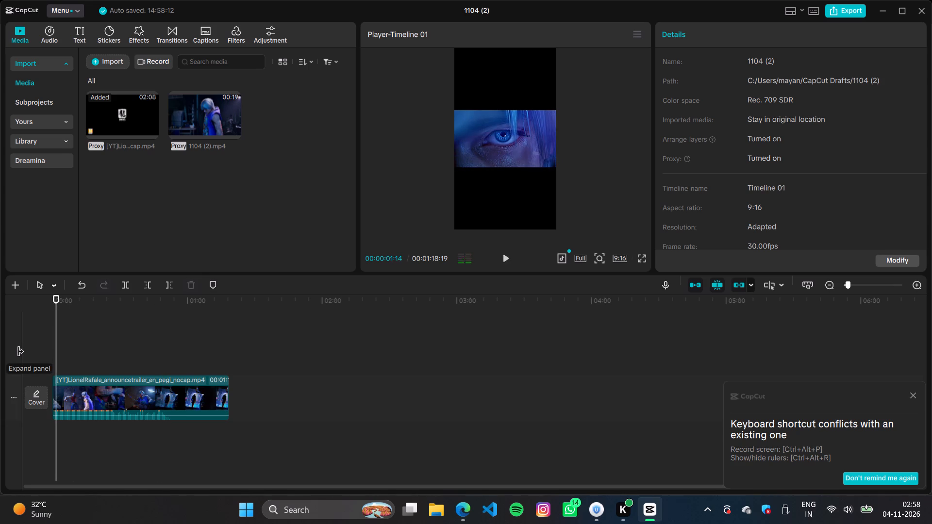
key("space")
key("space")
key("space")
key("space")
key("space")
key("space")
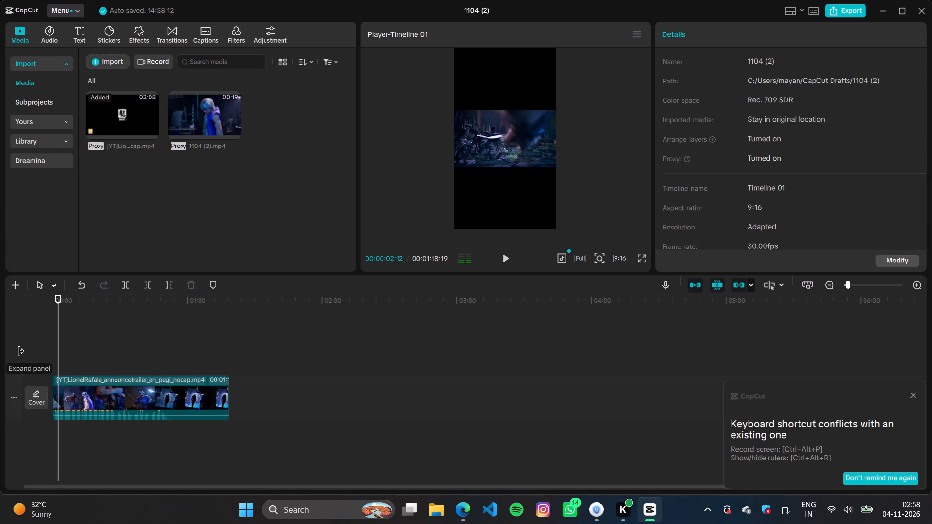
key("space")
key("space")
key("space")
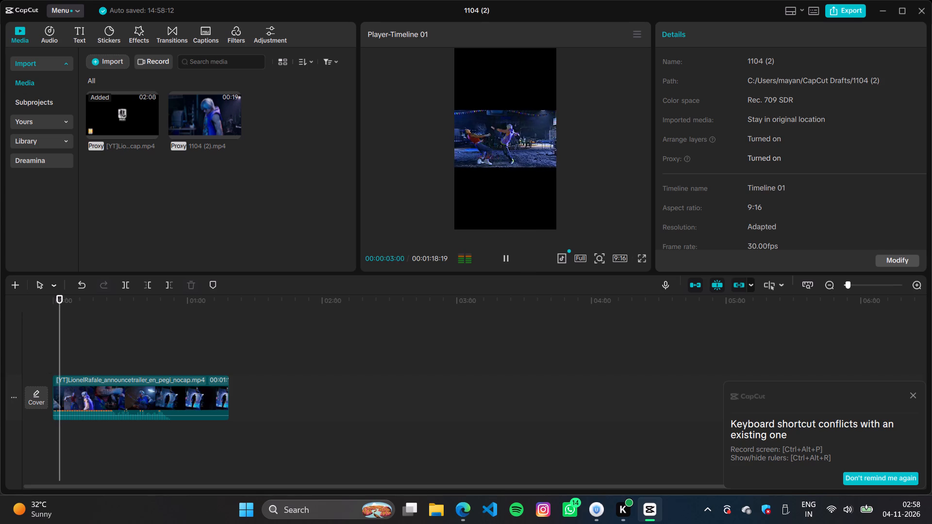
key("space")
key("space")
key("space")
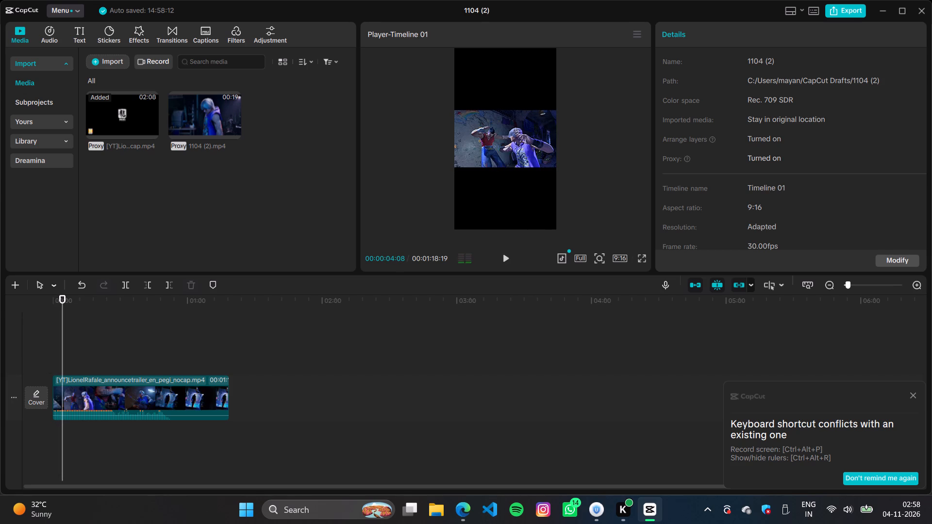
Go back frame by frame to 00:00:03:24 to examine the grapple shot.
key("Left")
key("Left")
key("Left")
key("Left")
key("Left")
key("Left")
key("Left")
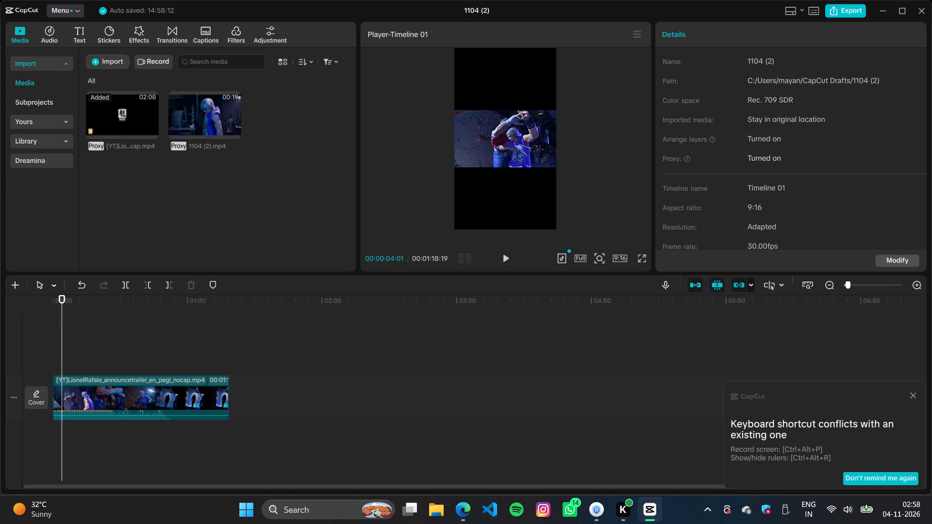
key("Left")
key("Left")
key("Left")
key("Left")
key("Left")
key("Left")
key("Left")
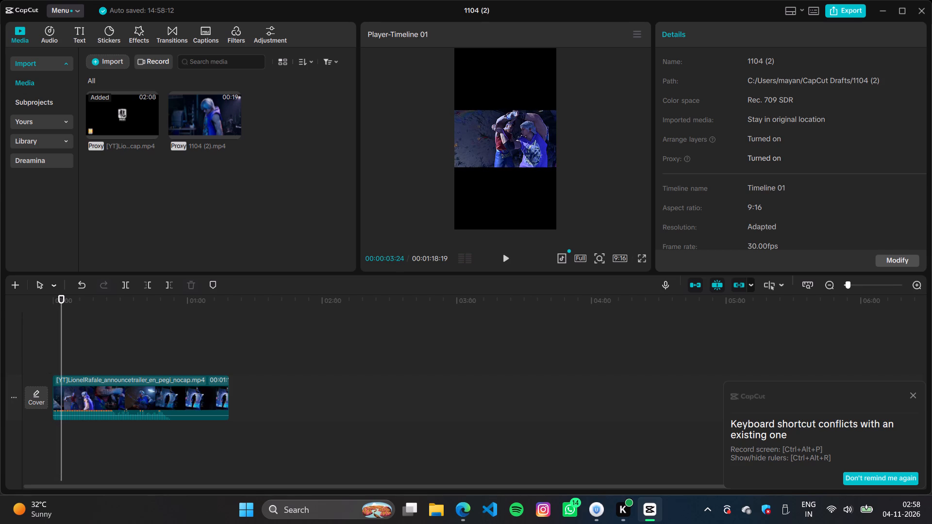
Set the timeline's aspect ratio to Original.
left_click(189, 396)
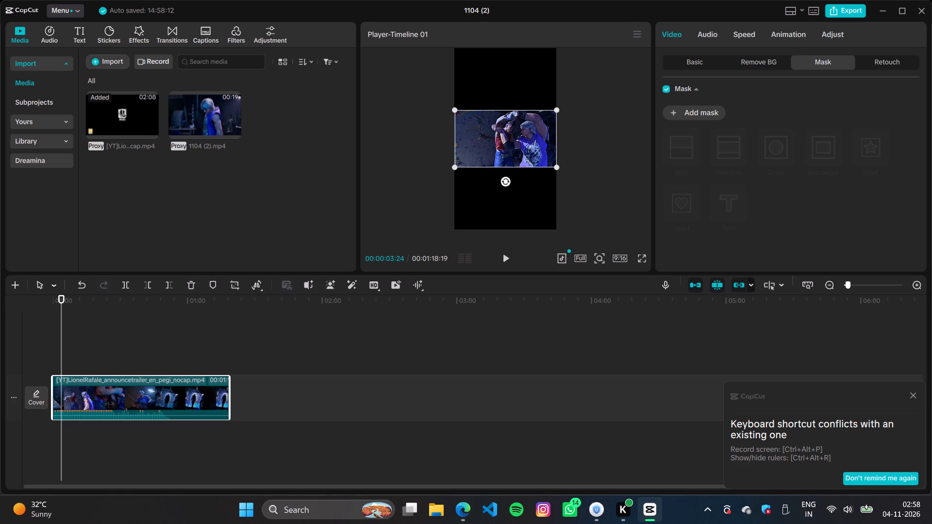
left_click(626, 258)
left_click(659, 268)
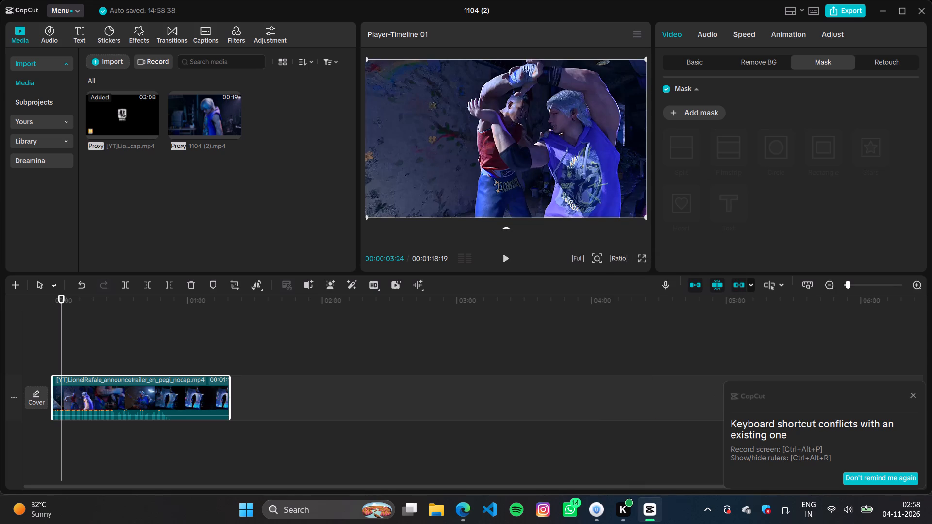
Skim the trimmed trailer between about 00:00:04 and 00:00:28 to examine where the fight sequence ends.
left_click(114, 334)
left_click_drag(114, 336, 123, 338)
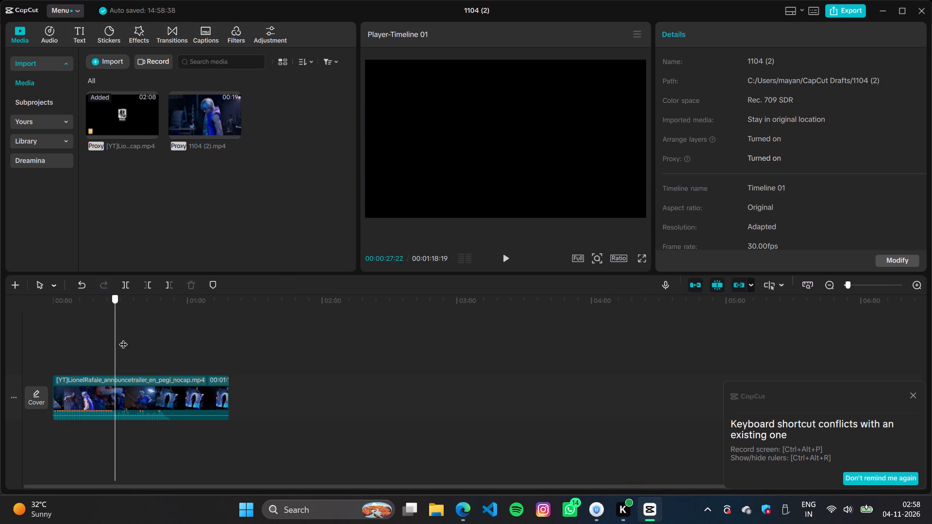
left_click_drag(123, 338, 63, 355)
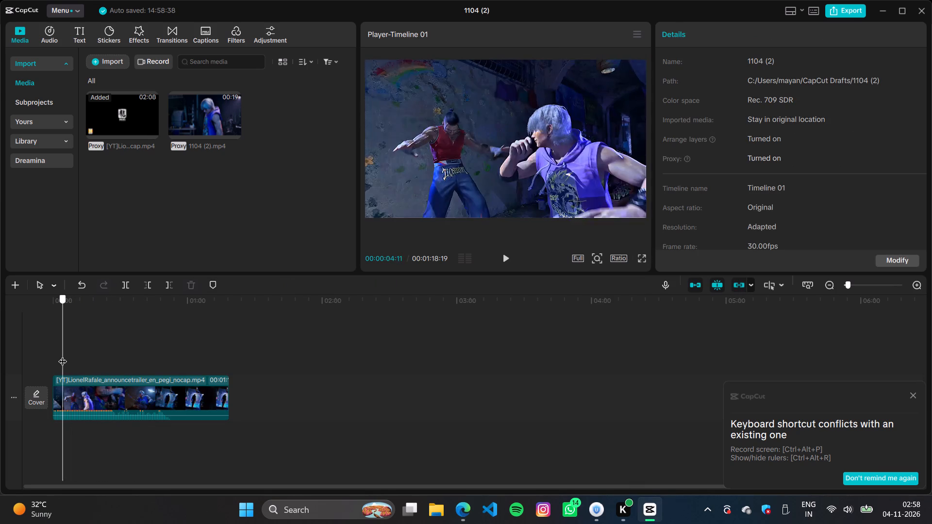
left_click_drag(63, 355, 94, 360)
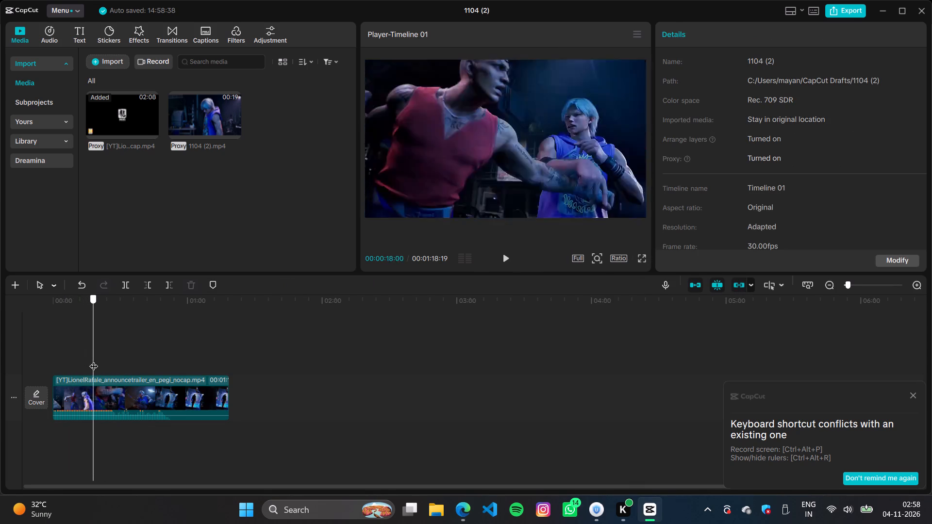
left_click_drag(94, 360, 97, 360)
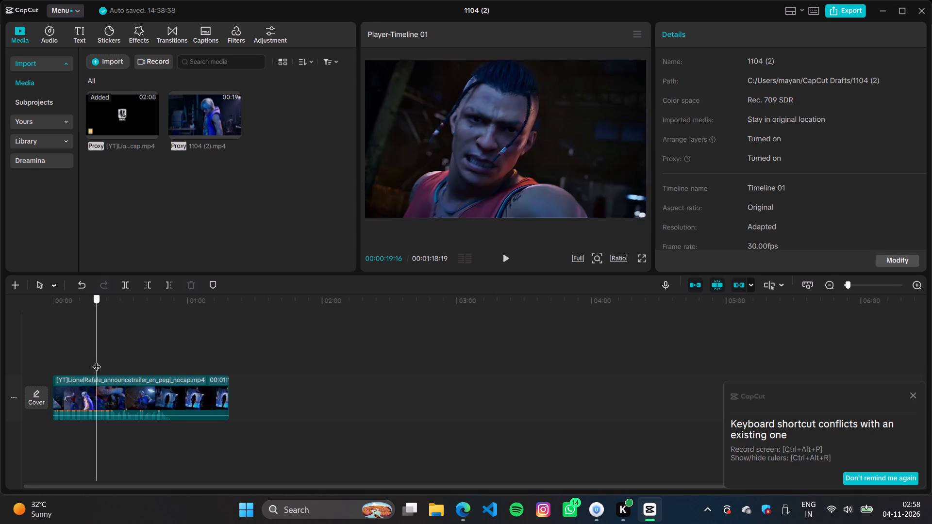
left_click_drag(97, 360, 94, 360)
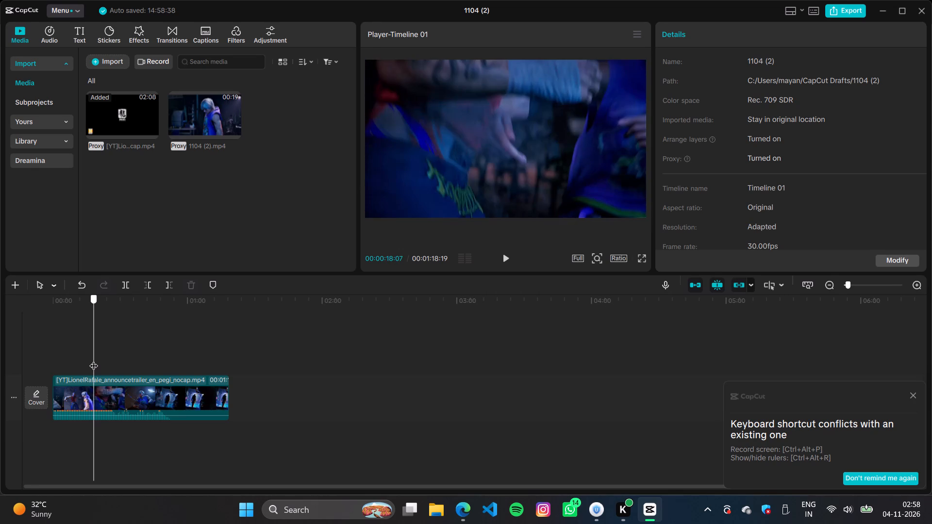
left_click_drag(94, 360, 94, 358)
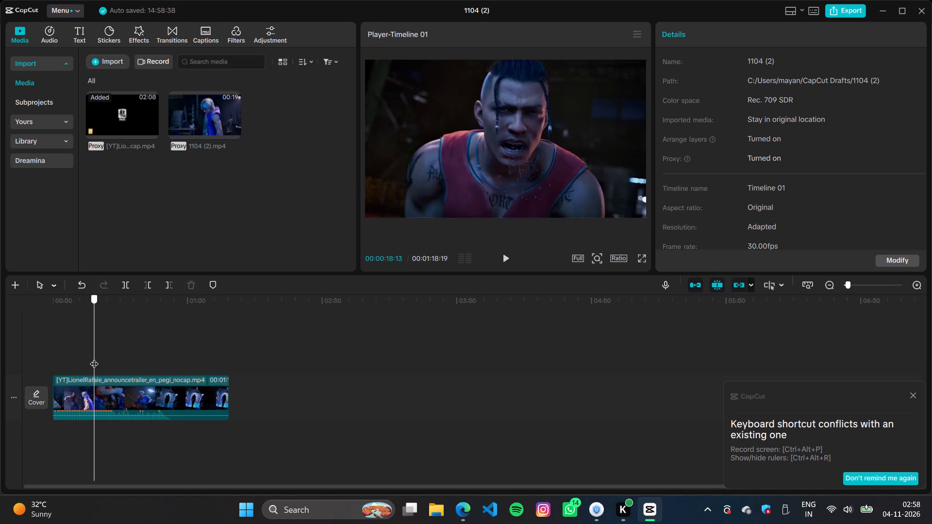
left_click_drag(94, 358, 106, 359)
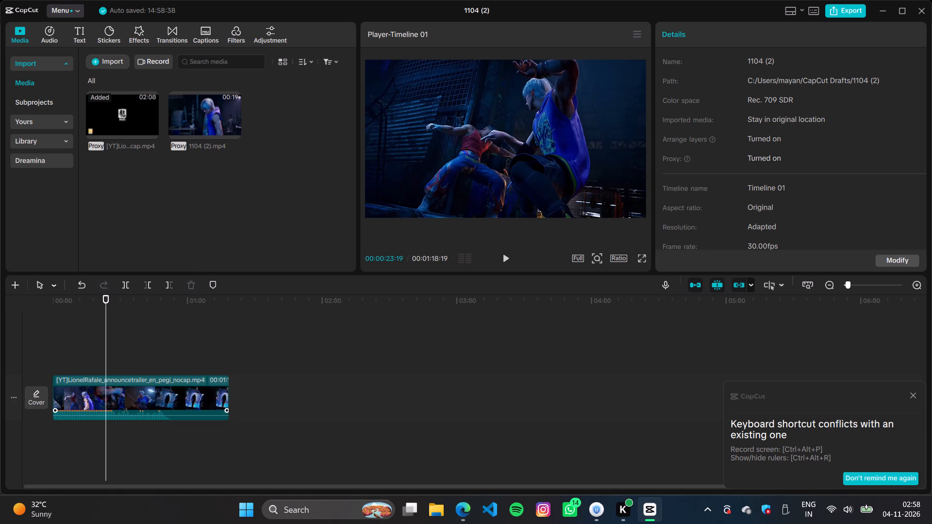
Split the trailer at 00:00:26:24, where the last fight shot ends, and delete everything after it.
scroll(124, 371, "up", 4, "ctrl")
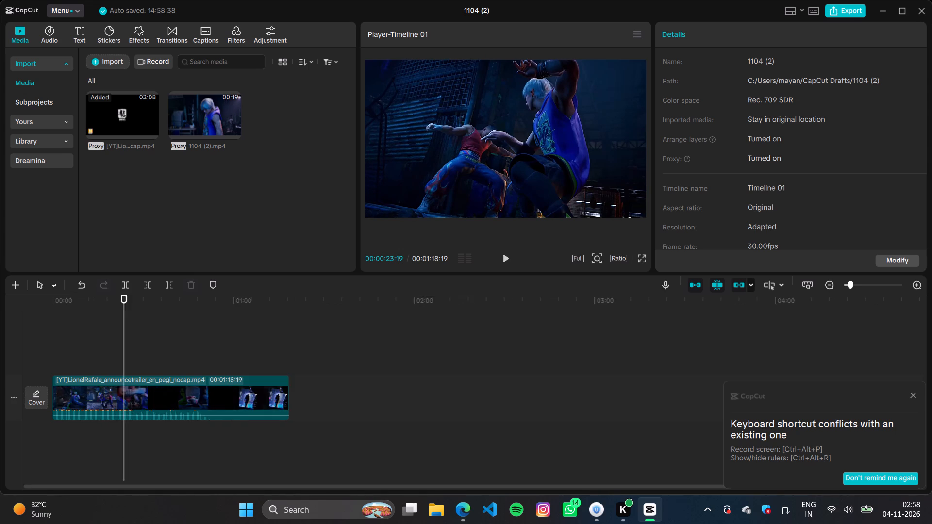
scroll(124, 371, "up", 19, "ctrl")
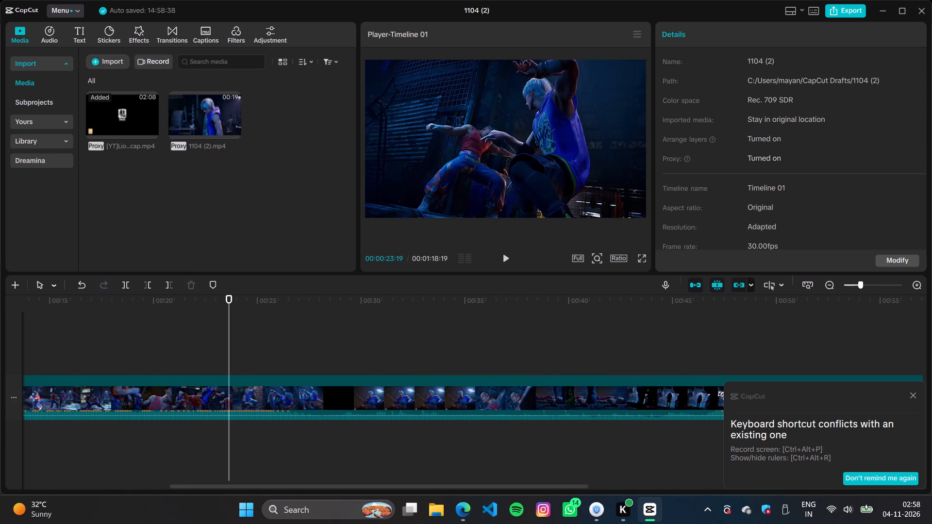
left_click_drag(230, 363, 147, 375)
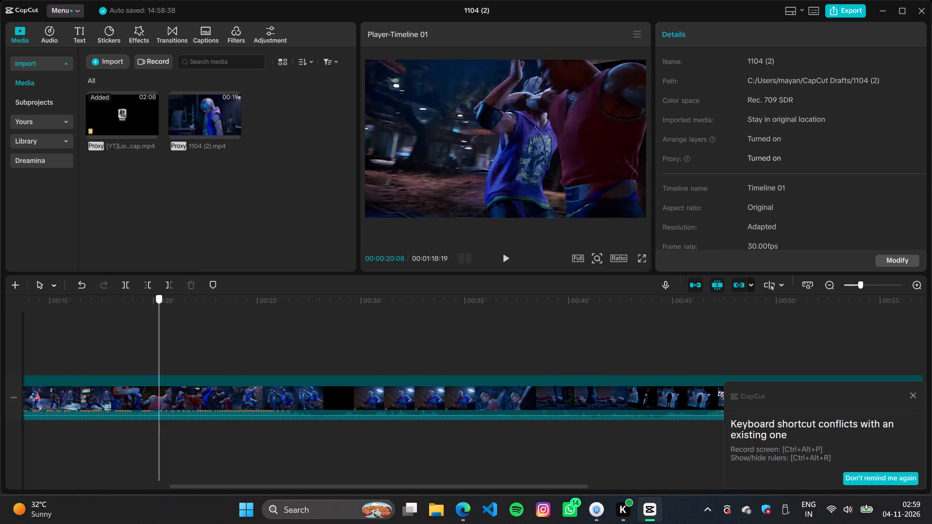
left_click_drag(147, 375, 202, 385)
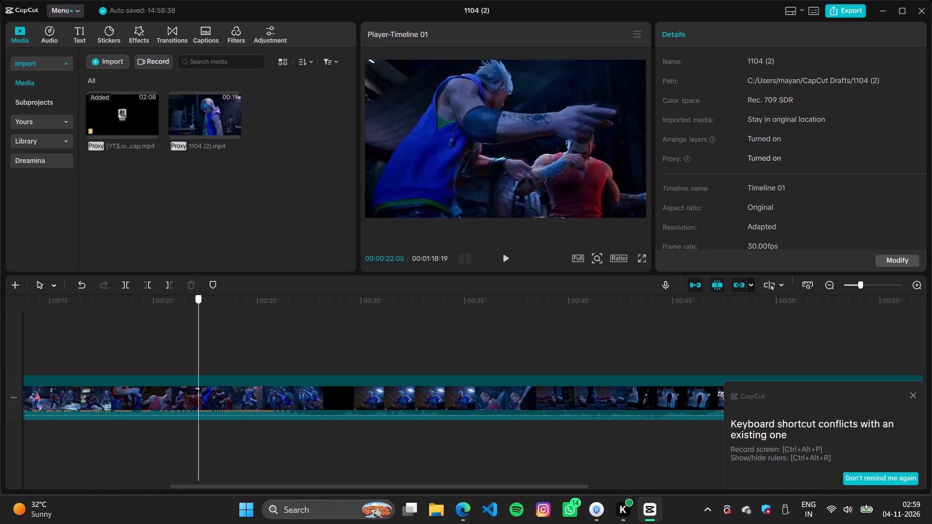
left_click_drag(202, 385, 252, 408)
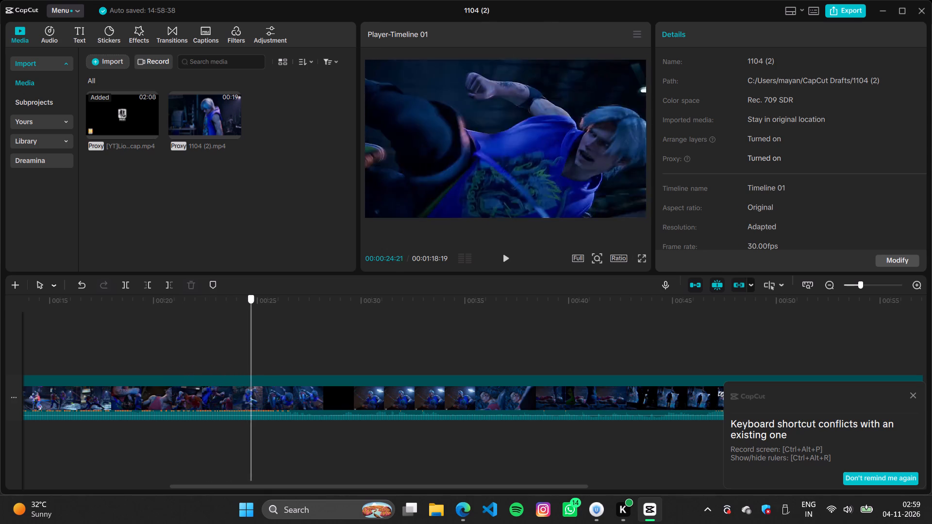
left_click_drag(252, 408, 269, 417)
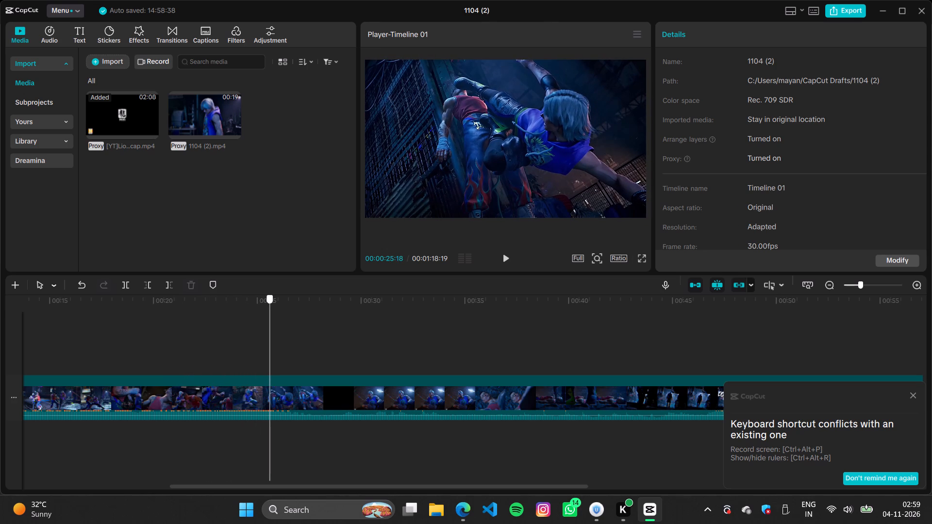
left_click_drag(269, 417, 275, 420)
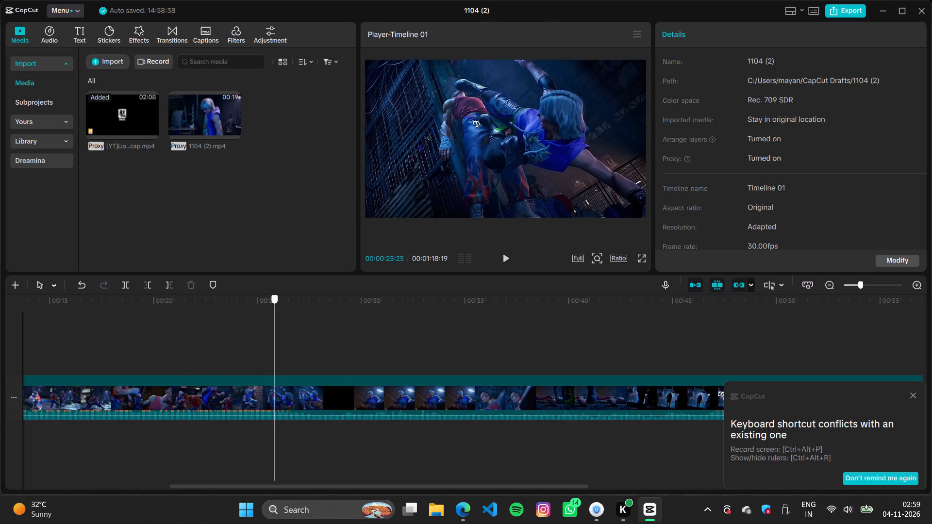
left_click_drag(275, 420, 296, 436)
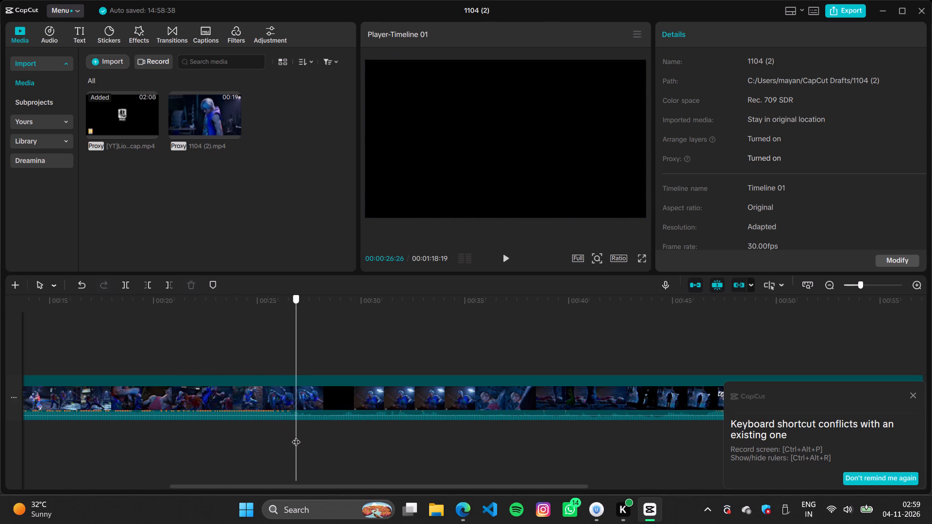
left_click_drag(296, 436, 295, 439)
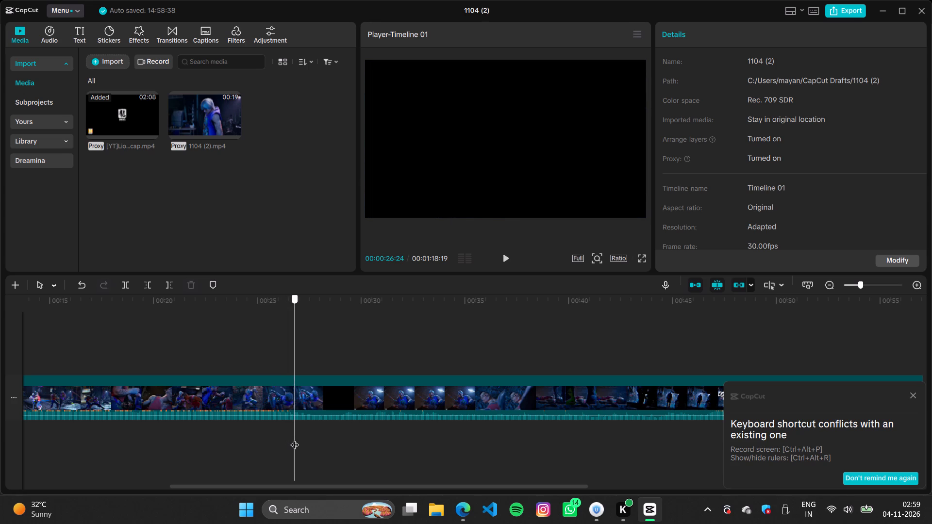
left_click_drag(295, 439, 294, 439)
key("ctrl+b")
left_click(340, 404)
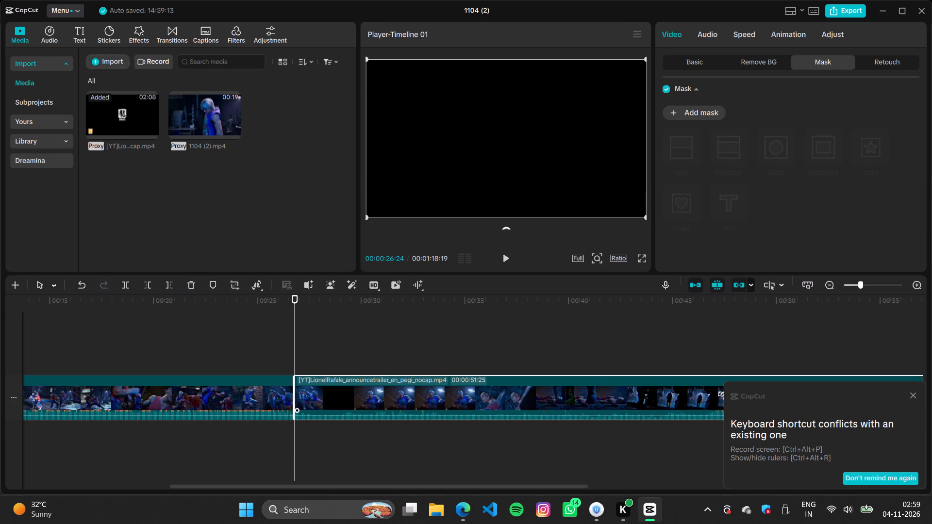
key("BackSpace")
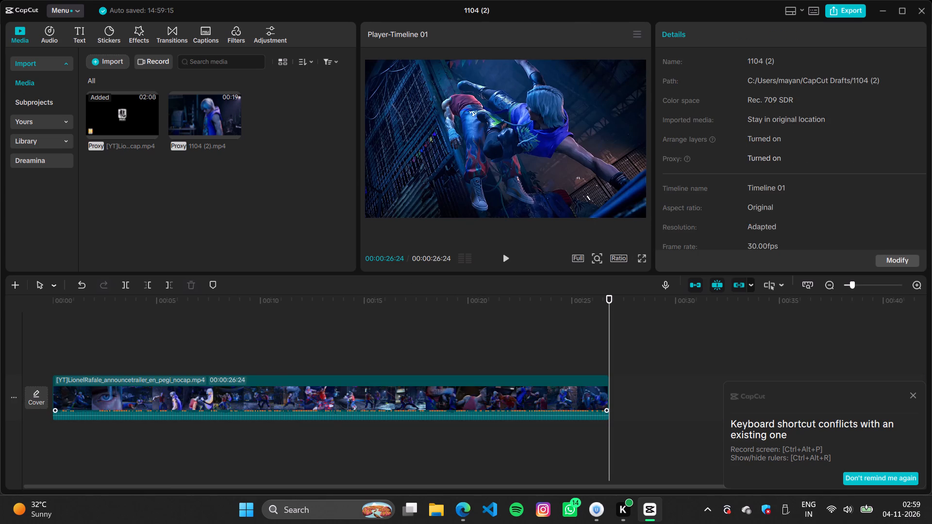
Export the trimmed timeline as a 4K H.264 mp4 at 30fps, named 1104 (2)(2), to the Downloads folder.
left_click(263, 385)
left_click(840, 10)
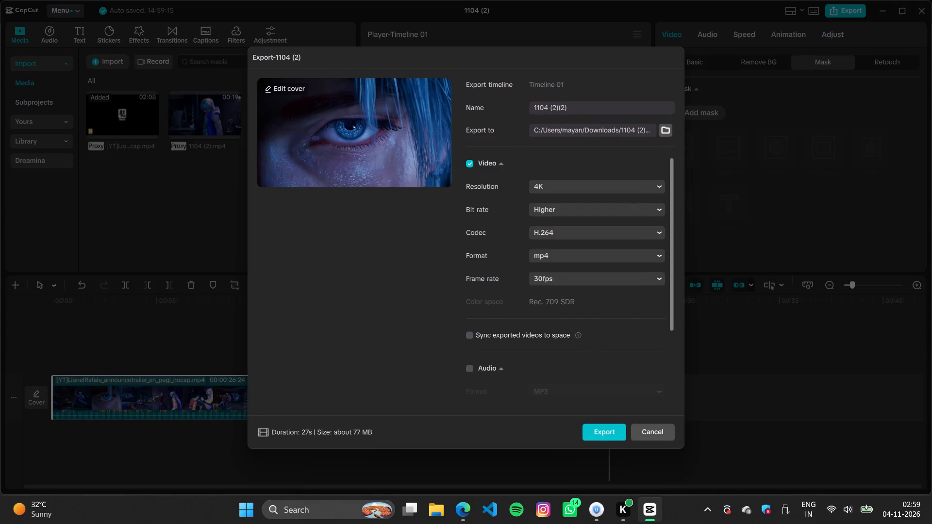
left_click(604, 432)
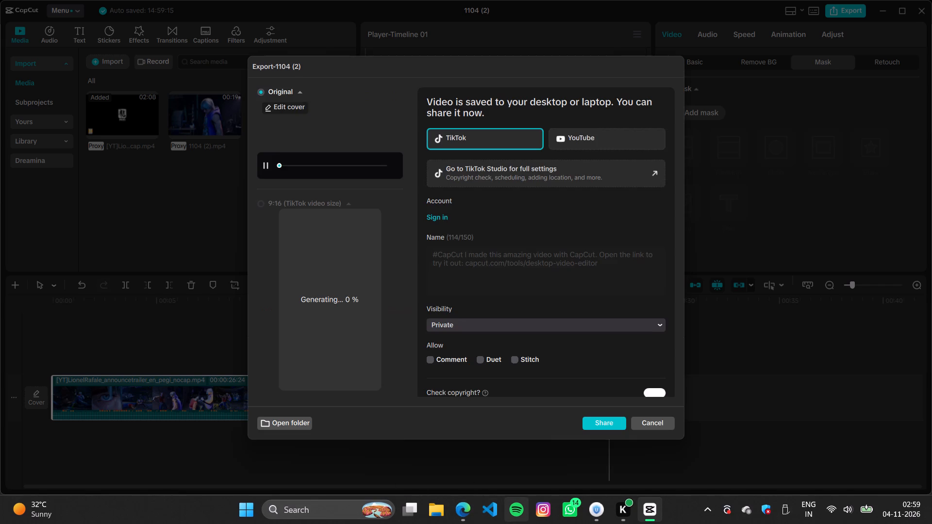
Switch to the browser showing SEGA's Virtua Fighter Crossroads Lionel Trailer brief.
left_click(464, 507)
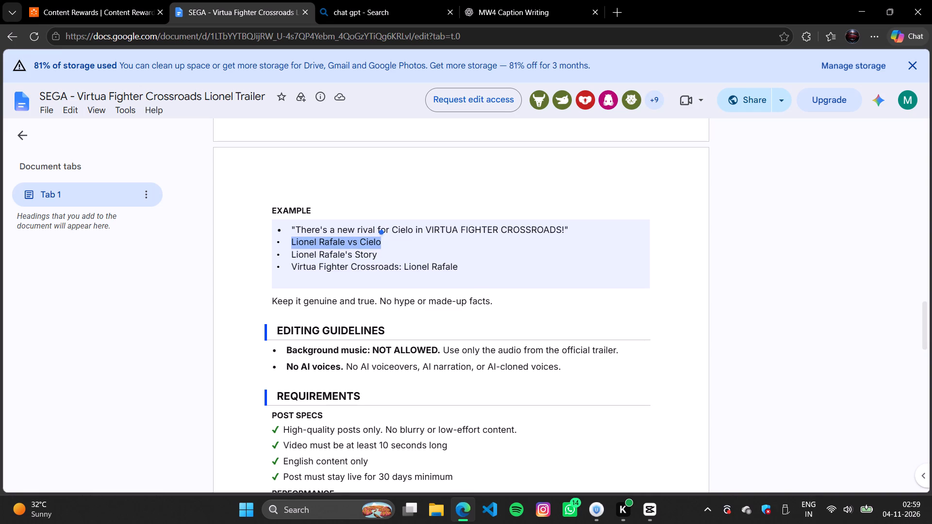
Copy the example line "Virtua Fighter Crossroads: Lionel Rafale" from the brief.
left_click(311, 255)
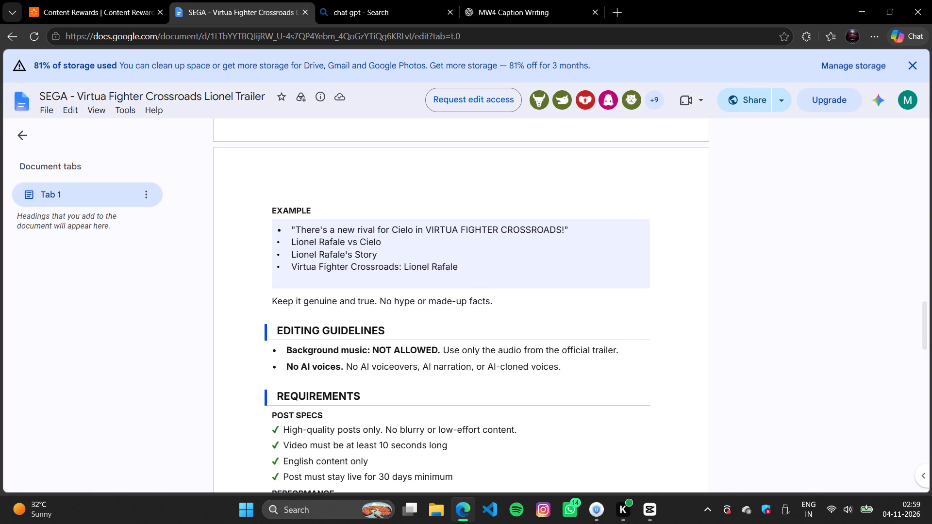
left_click_drag(292, 267, 458, 263)
right_click(430, 265)
left_click(472, 283)
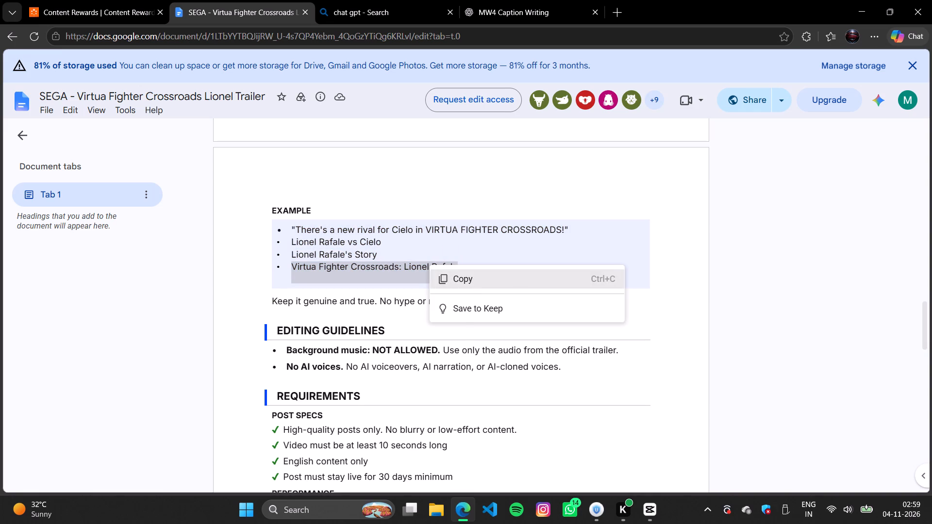
In CapCut, paste the "Stay in for Lionel Rafale vs Cielo.." caption at the timeline start and extend it to the trailer clip's end.
left_click(657, 521)
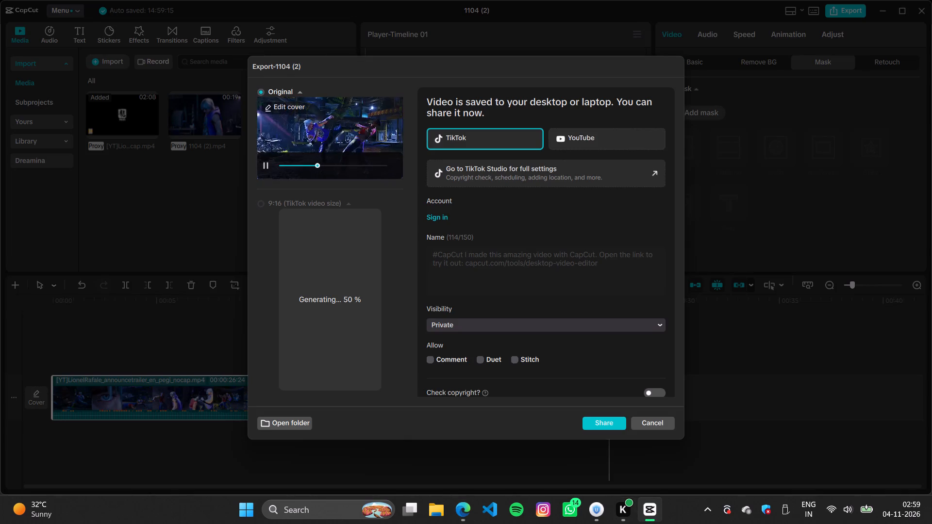
left_click(652, 425)
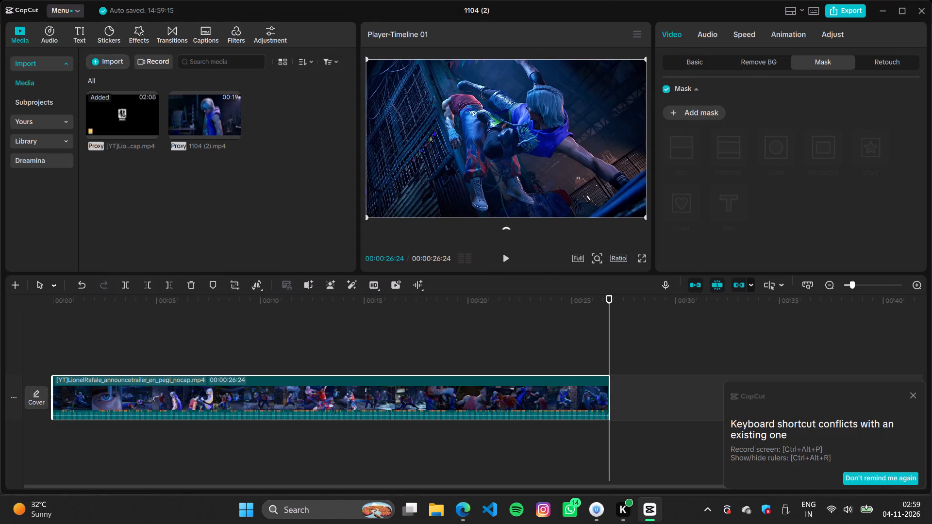
left_click(57, 355)
left_click_drag(56, 355, 48, 356)
right_click(73, 364)
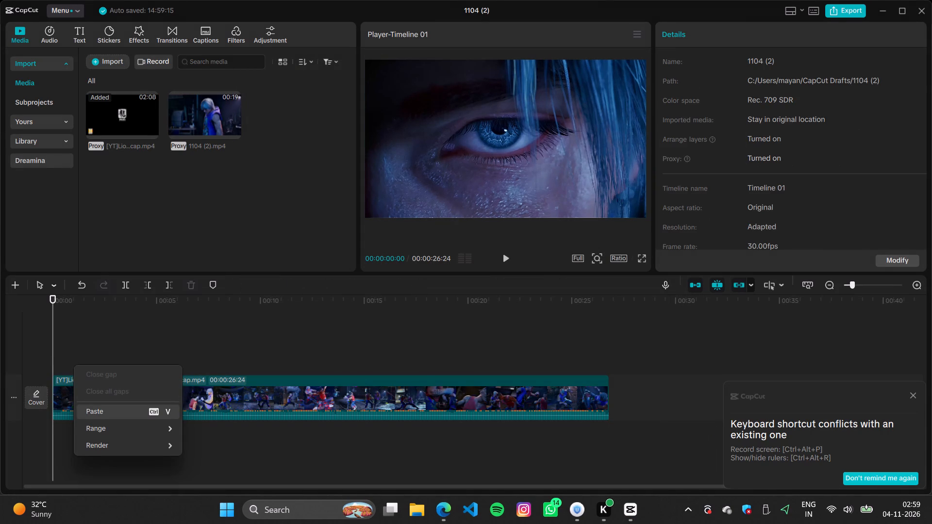
left_click(131, 411)
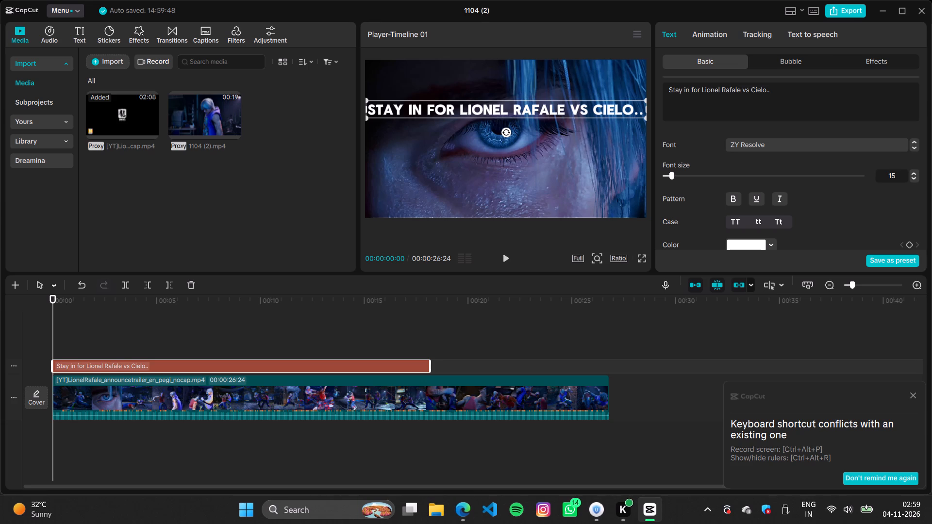
left_click_drag(430, 366, 612, 377)
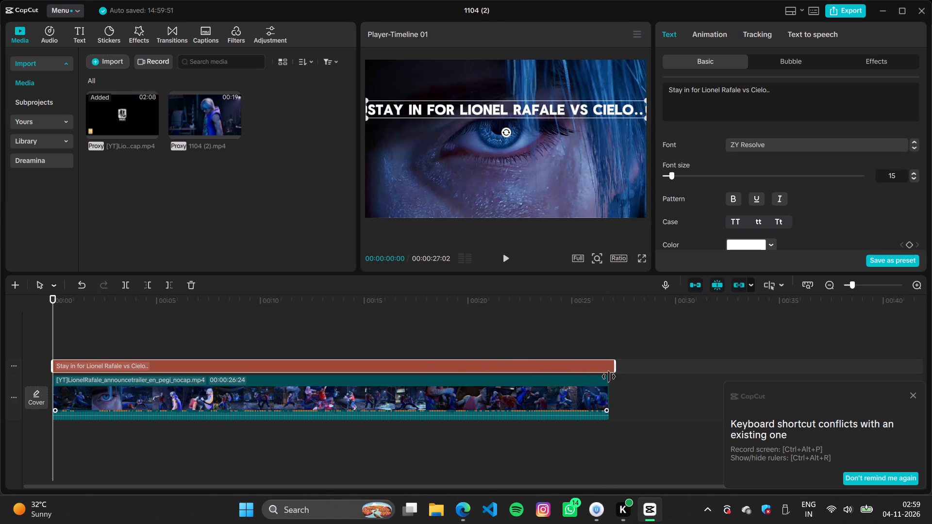
left_click_drag(616, 368, 610, 368)
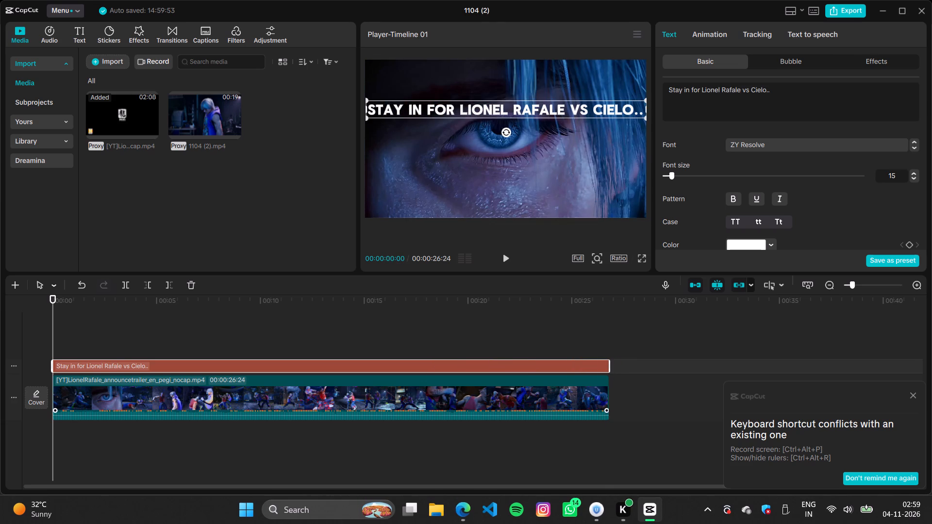
Import the 1104 (2)(2) video from Downloads and insert it at the start of the timeline.
left_click(523, 401)
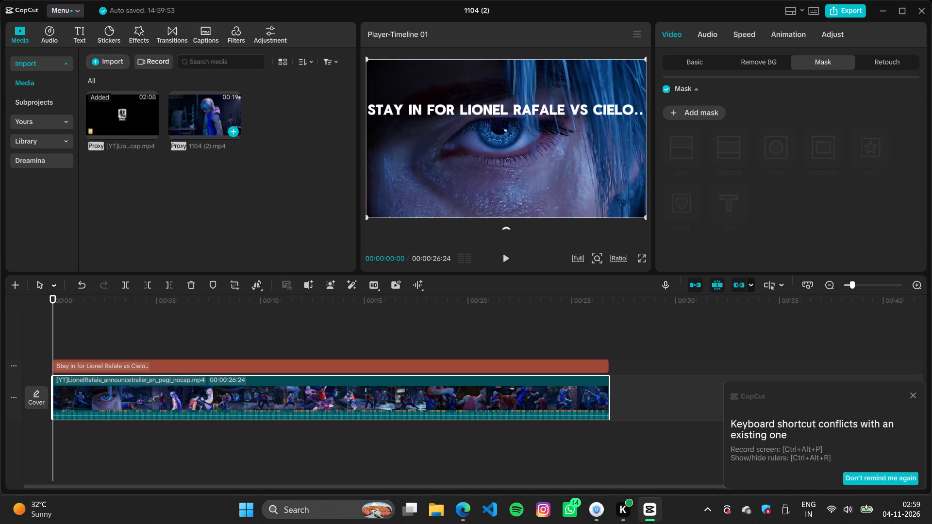
left_click(103, 60)
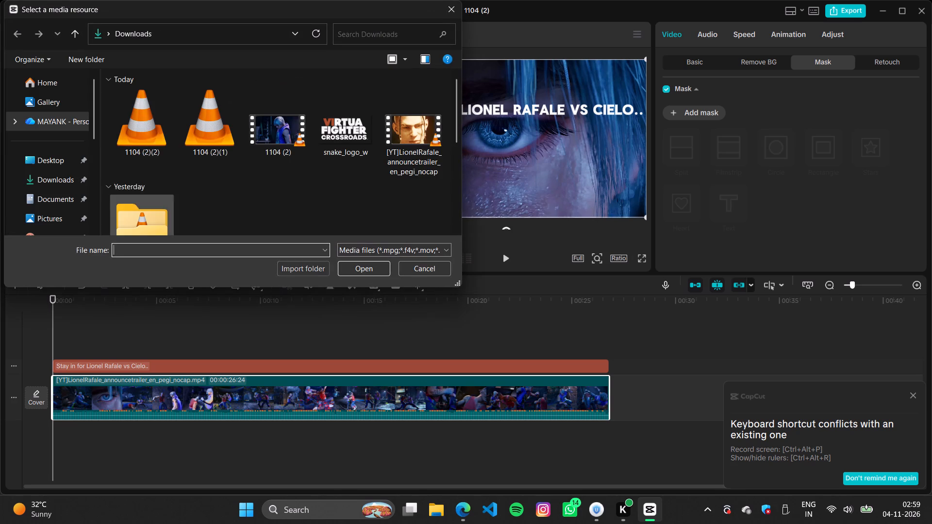
left_click(137, 133)
left_click(370, 266)
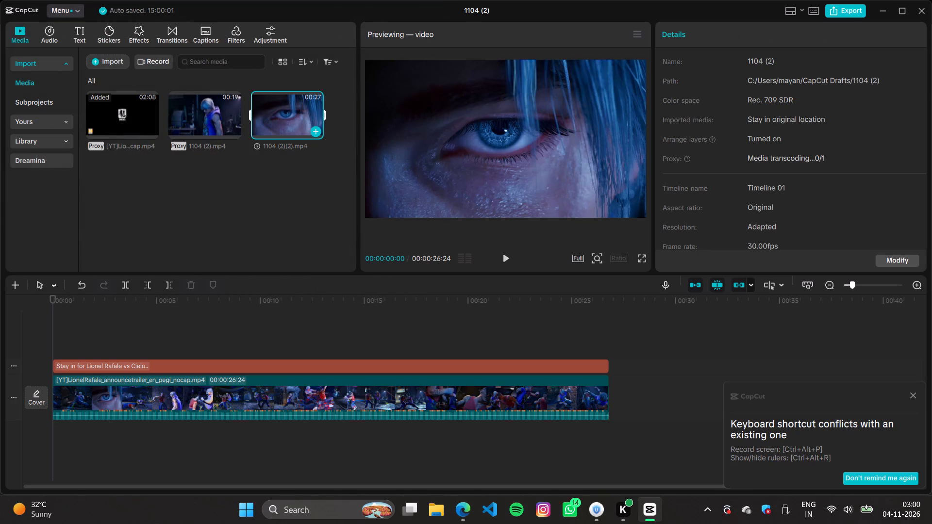
left_click(315, 131)
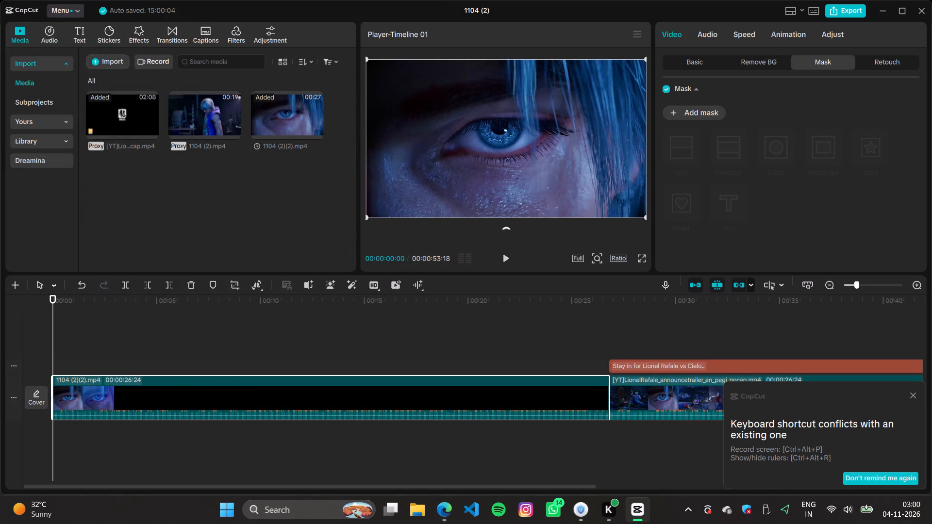
Move the caption back to the timeline start over the 1104 (2)(2) clip and delete the original trailer clip behind it.
left_click_drag(661, 366, 121, 366)
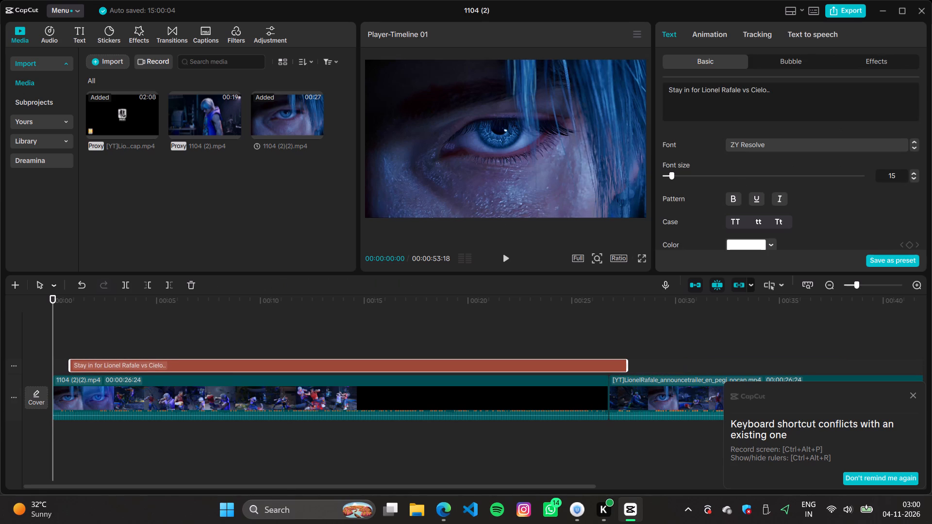
left_click_drag(121, 366, 105, 366)
left_click(632, 388)
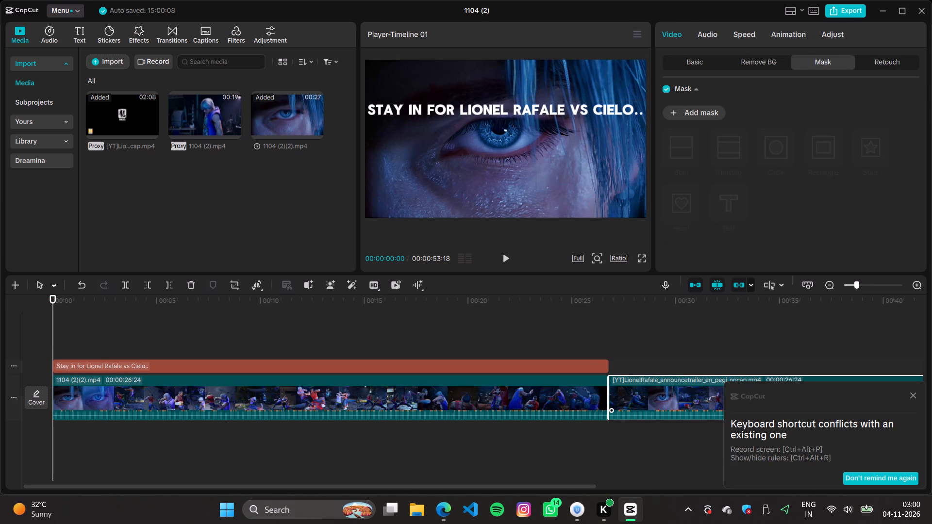
key("BackSpace")
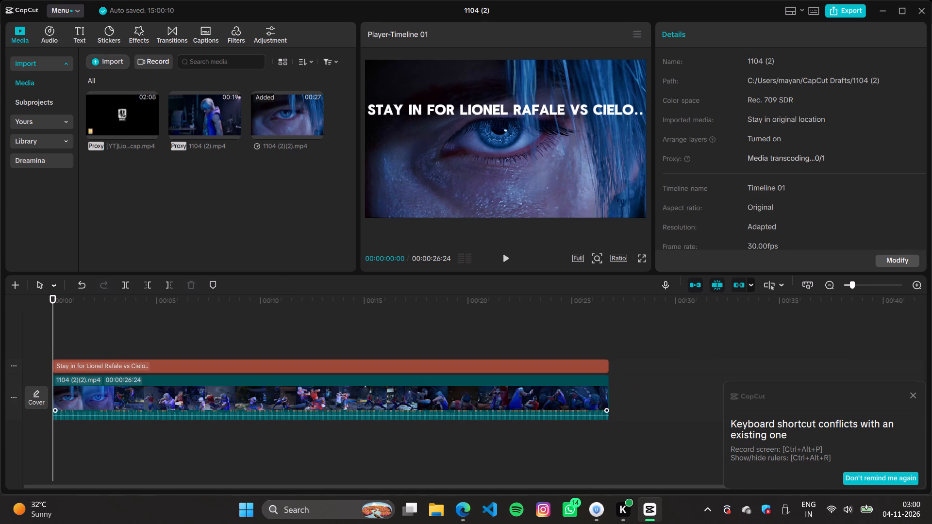
Set the project's aspect ratio to 9:16.
left_click(619, 252)
left_click(619, 257)
left_click(660, 394)
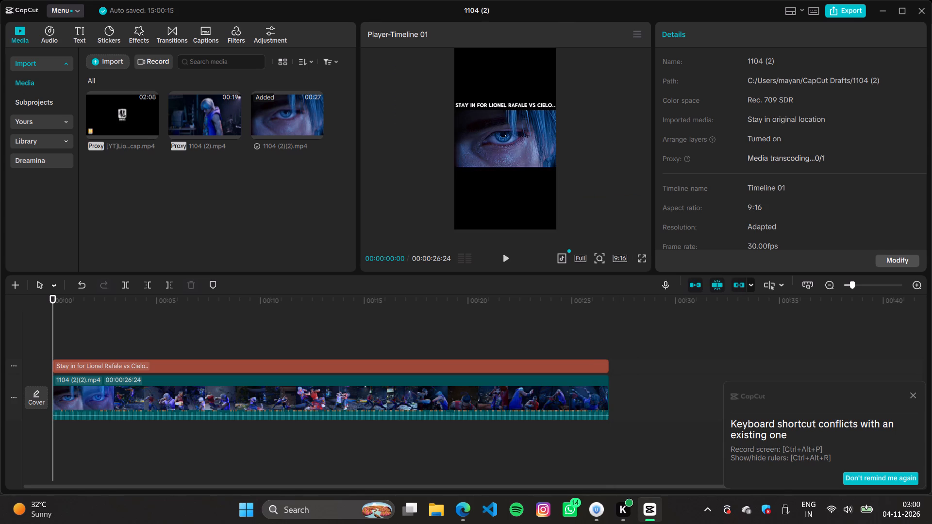
Add a rectangle mask to the 1104 (2)(2) clip and stretch it to about 3817 by 2067, nearly covering the frame.
left_click(409, 400)
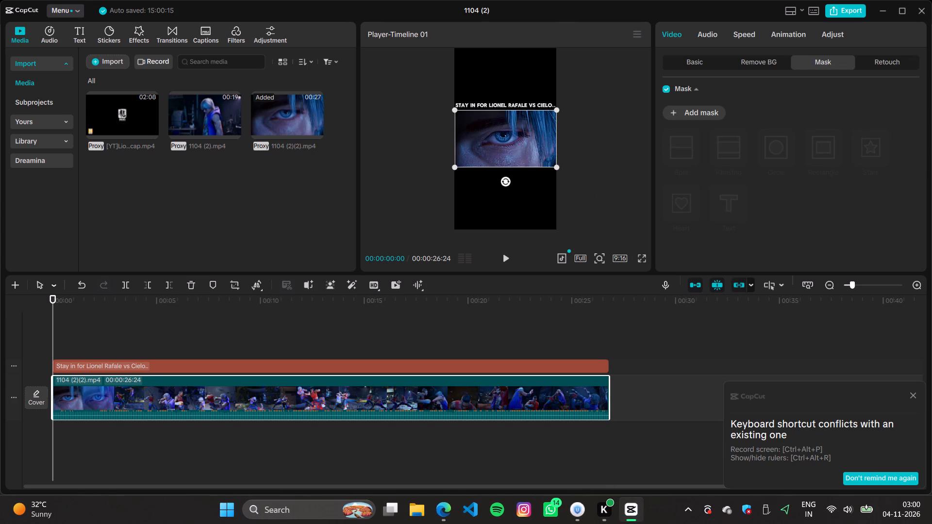
left_click(688, 113)
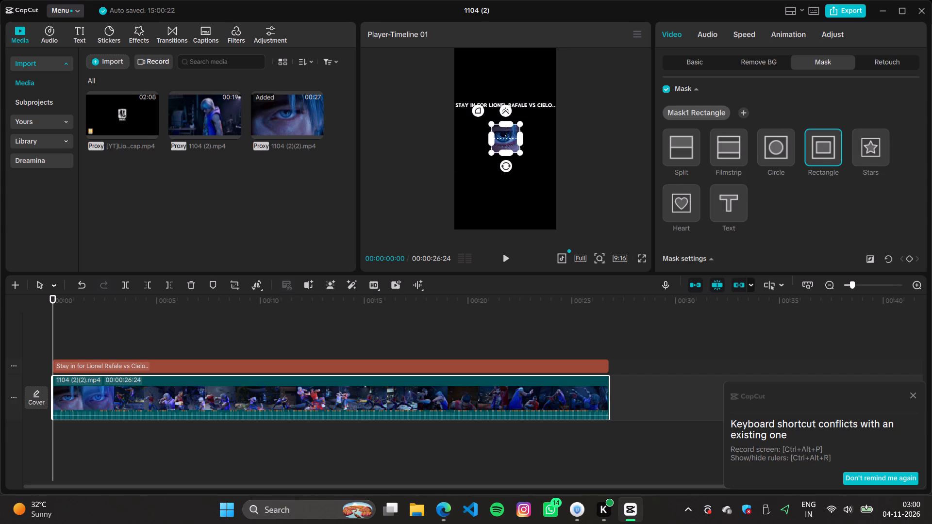
left_click_drag(492, 136, 462, 136)
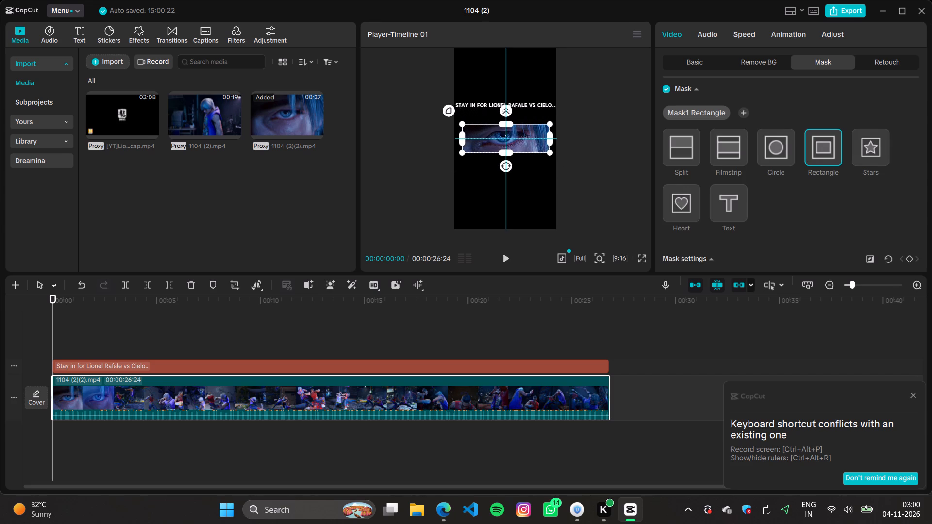
left_click_drag(462, 136, 456, 136)
left_click_drag(502, 123, 502, 122)
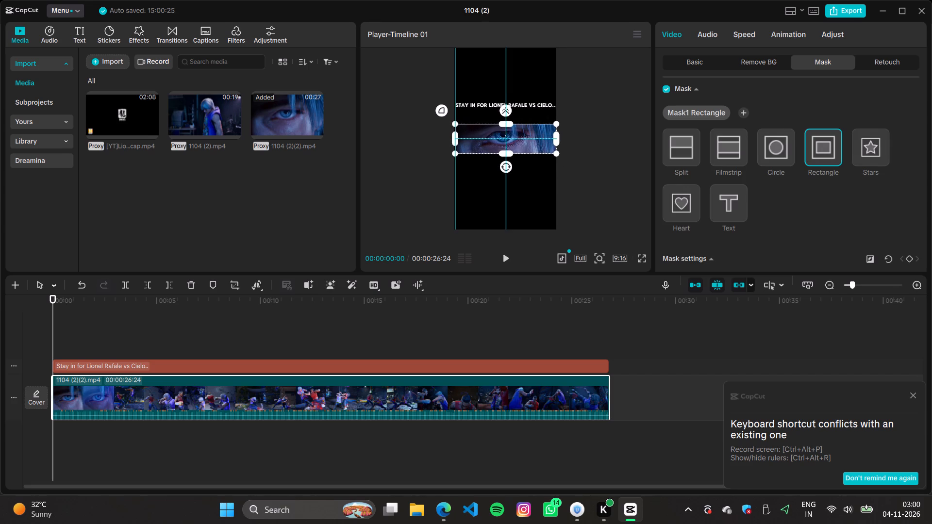
left_click_drag(502, 122, 501, 110)
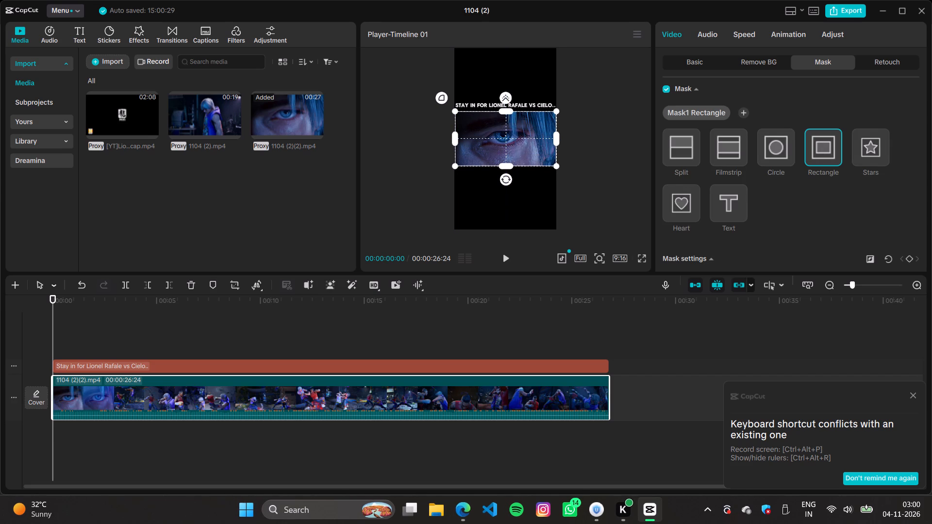
Set the rectangle mask's feather to 4 and round corners to 39, and check the look in full screen.
scroll(725, 184, "down", 9)
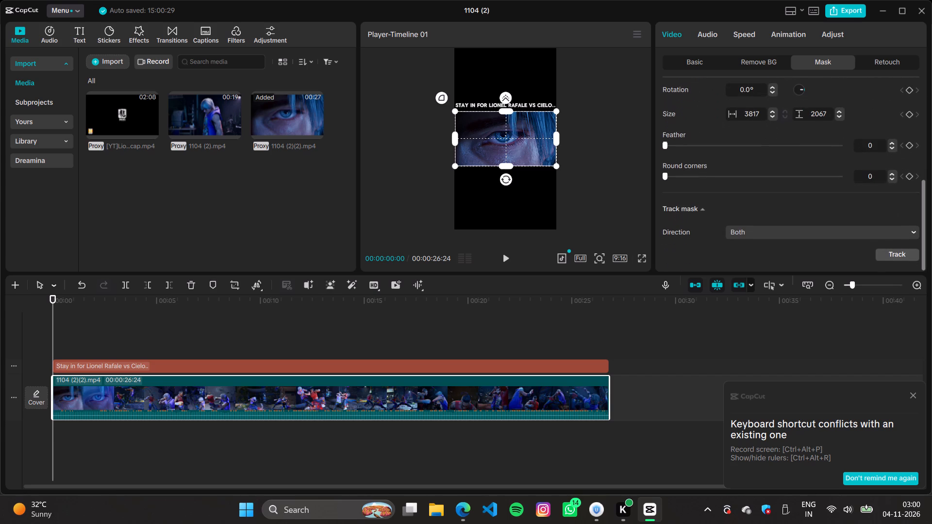
left_click(672, 146)
left_click(674, 146)
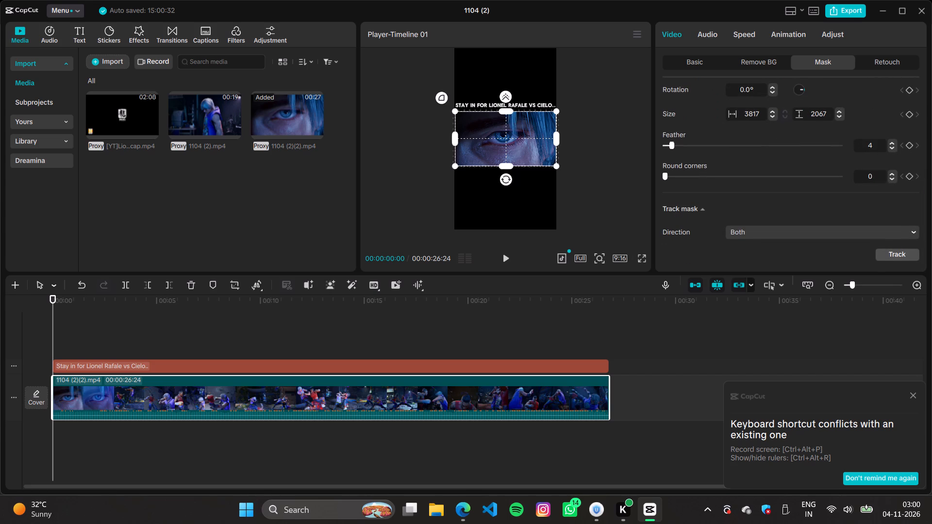
left_click(703, 175)
left_click(719, 176)
left_click(726, 176)
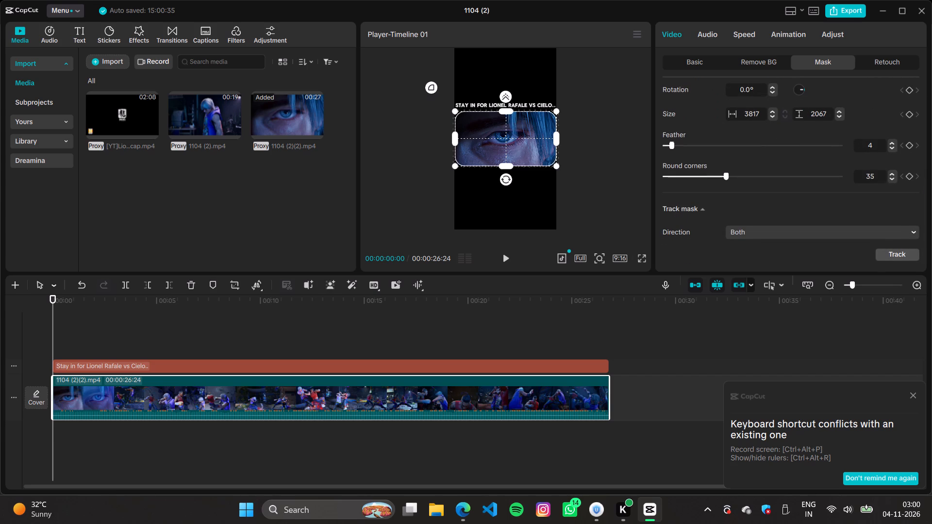
left_click(728, 176)
left_click(733, 176)
left_click(644, 256)
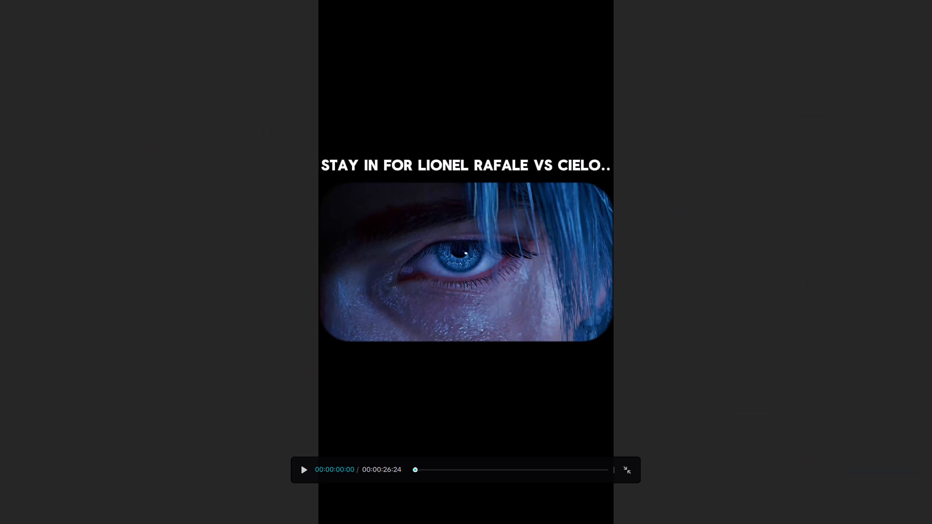
left_click(620, 466)
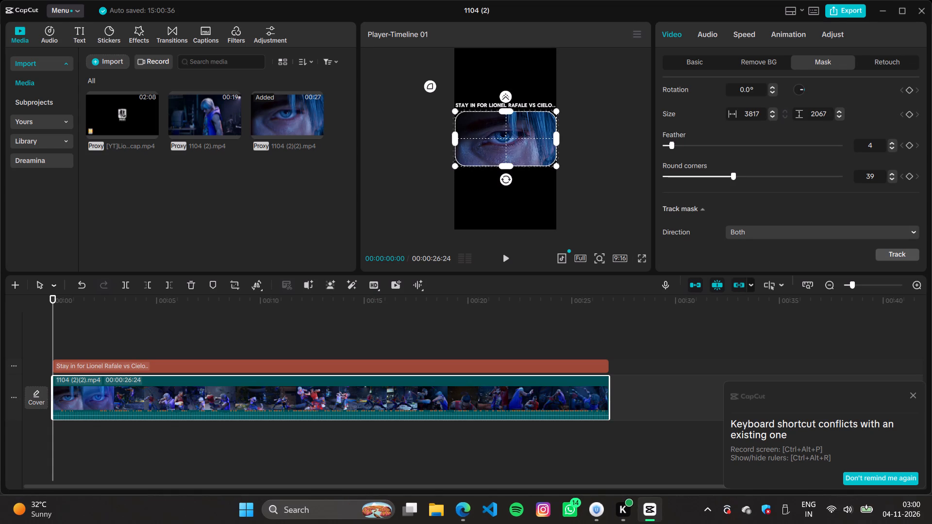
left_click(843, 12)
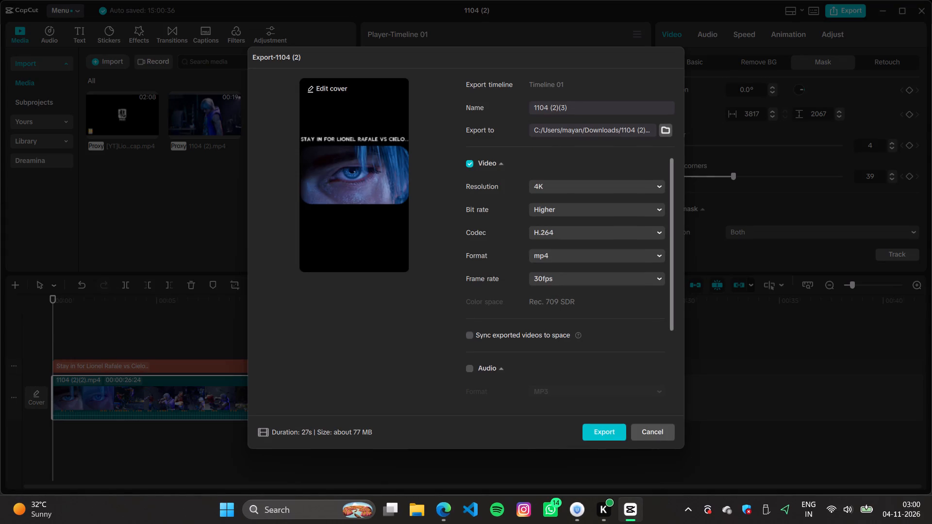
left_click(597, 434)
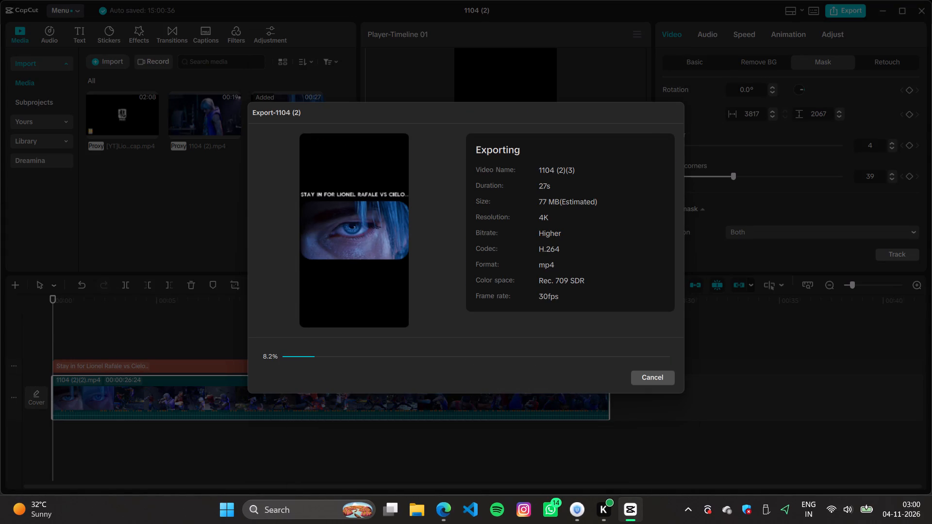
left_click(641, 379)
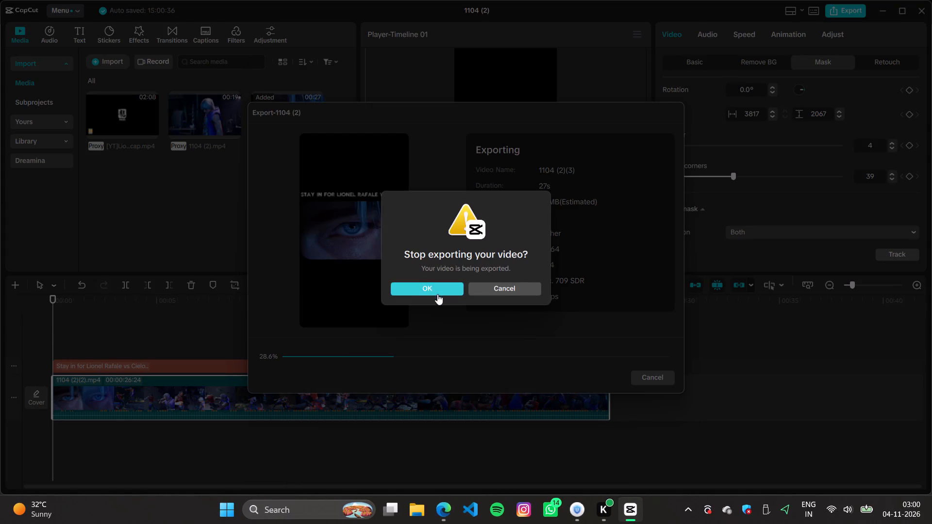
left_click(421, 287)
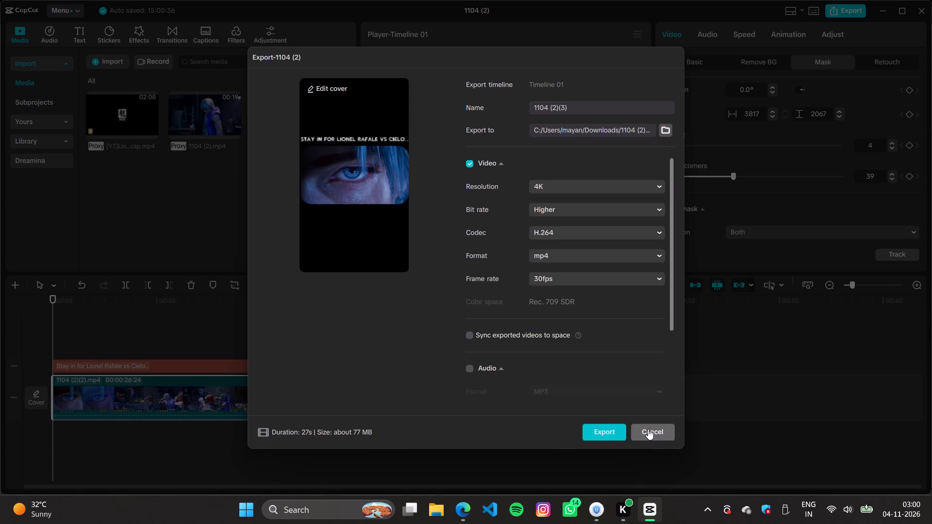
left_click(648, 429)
Replace the caption text over the 1104 (2)(2) clip with "Virtua Fighter Crossroads: Lionel Rafale..".
scroll(740, 174, "up", 11)
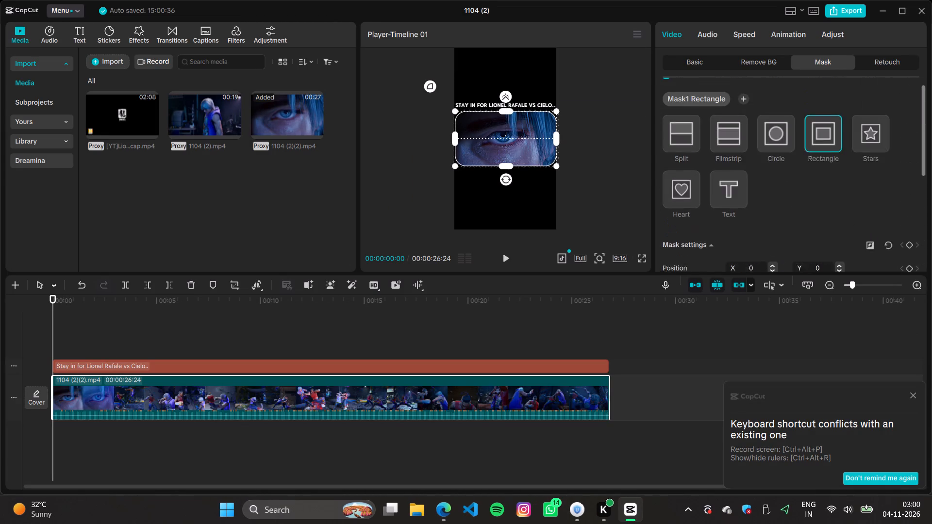
left_click(697, 62)
scroll(715, 103, "up", 6)
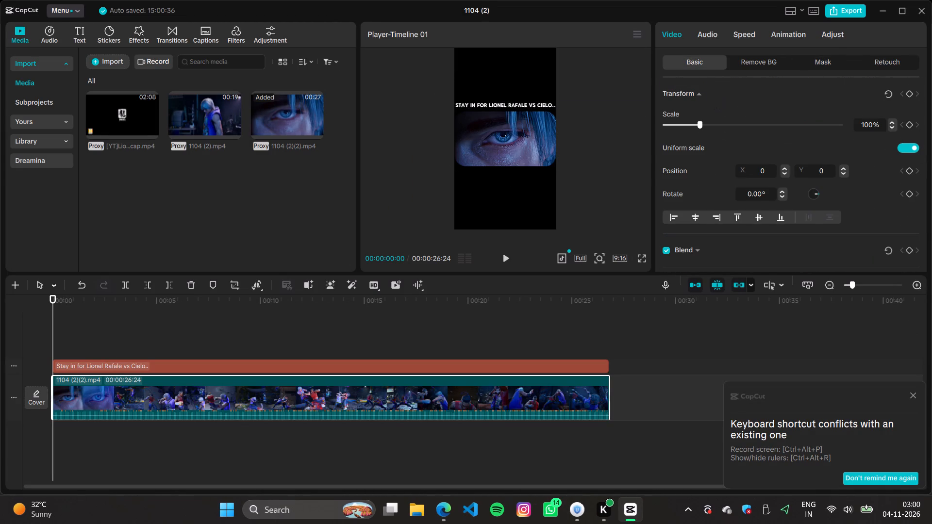
scroll(705, 129, "up", 7)
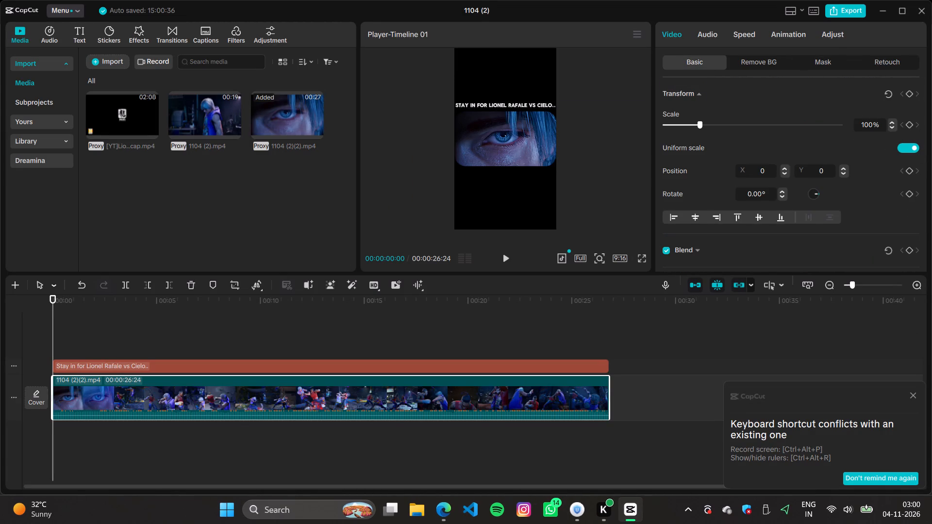
left_click(520, 362)
left_click_drag(782, 89, 623, 86)
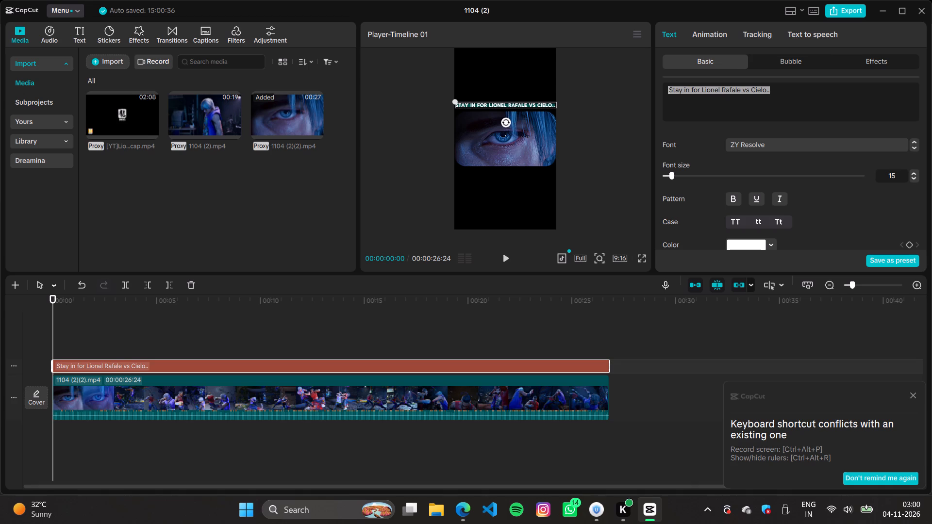
left_click_drag(623, 86, 622, 86)
key("ctrl+v")
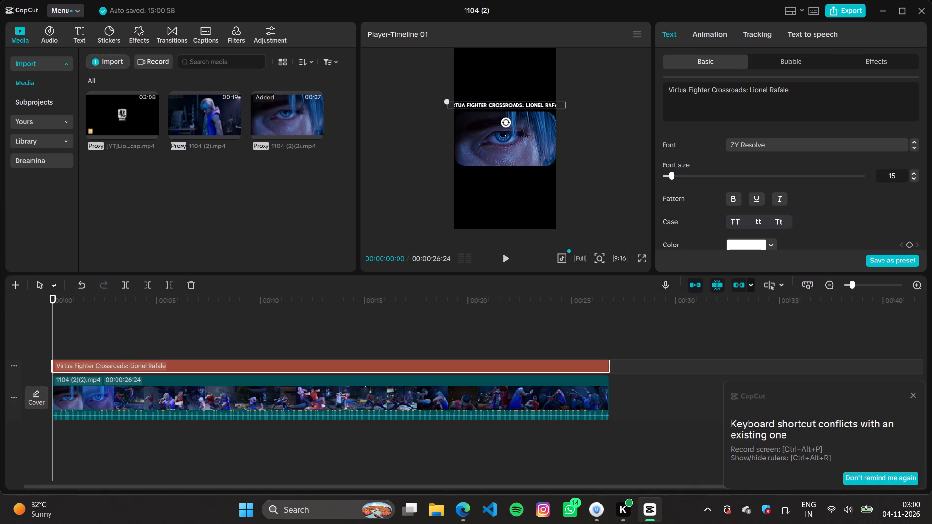
type("....")
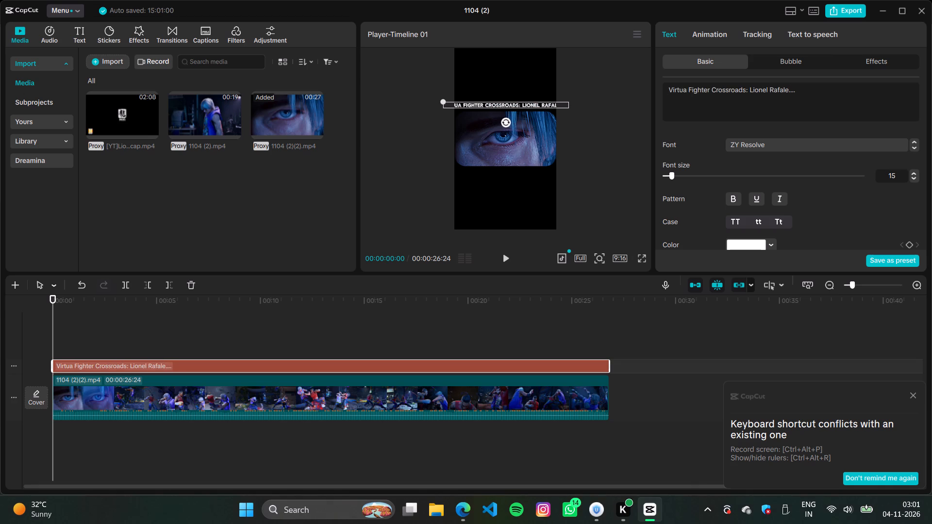
key("BackSpace")
key("BackSpace")
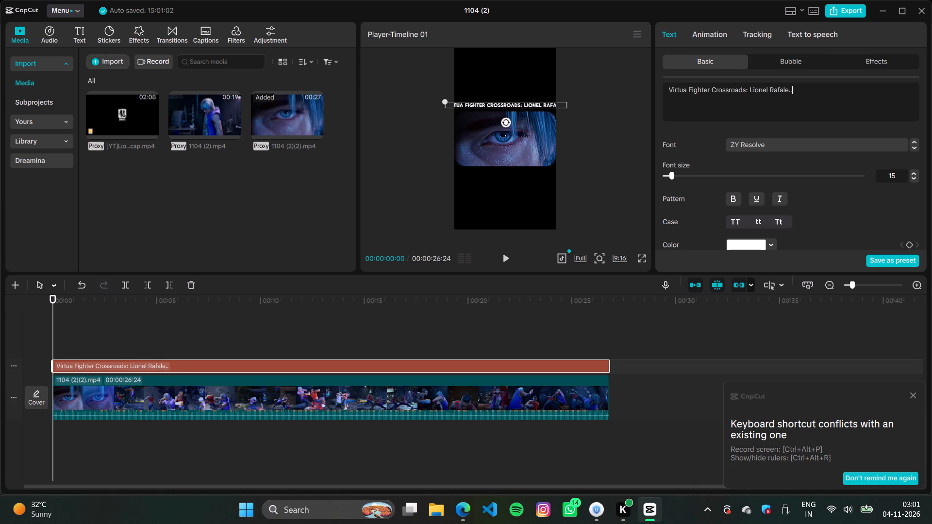
Scale the caption down slightly and set its font size to 13 to fit the frame width, and check it in playback.
left_click_drag(443, 100, 465, 105)
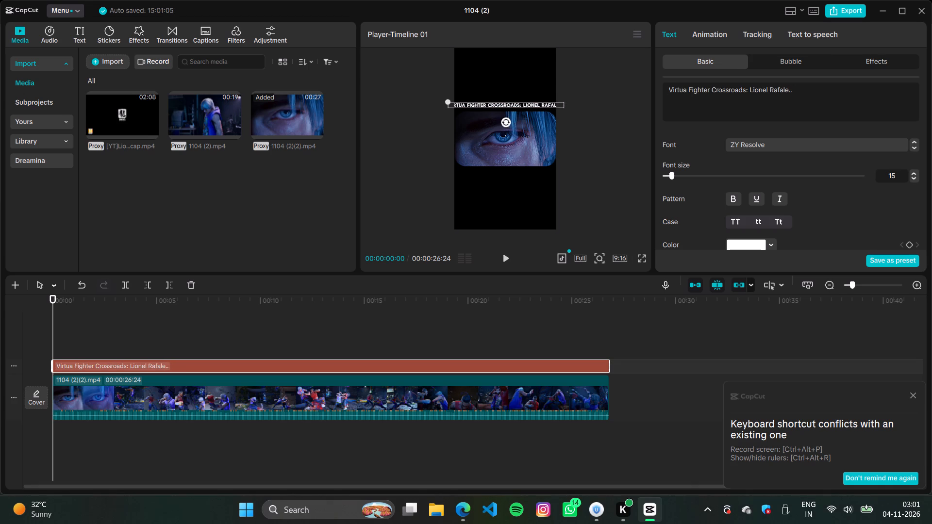
left_click_drag(445, 98, 458, 101)
left_click_drag(445, 101, 465, 102)
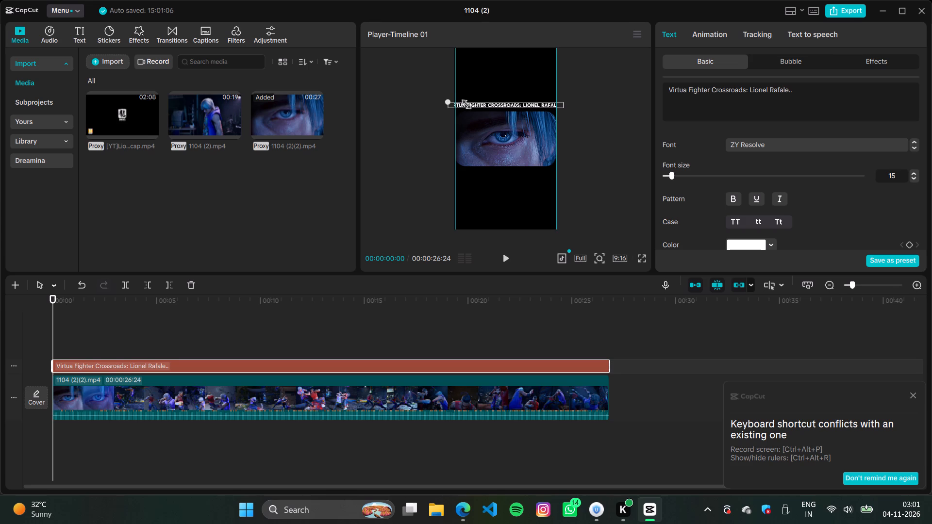
left_click_drag(465, 102, 466, 102)
left_click(482, 107)
left_click(483, 104)
left_click(481, 72)
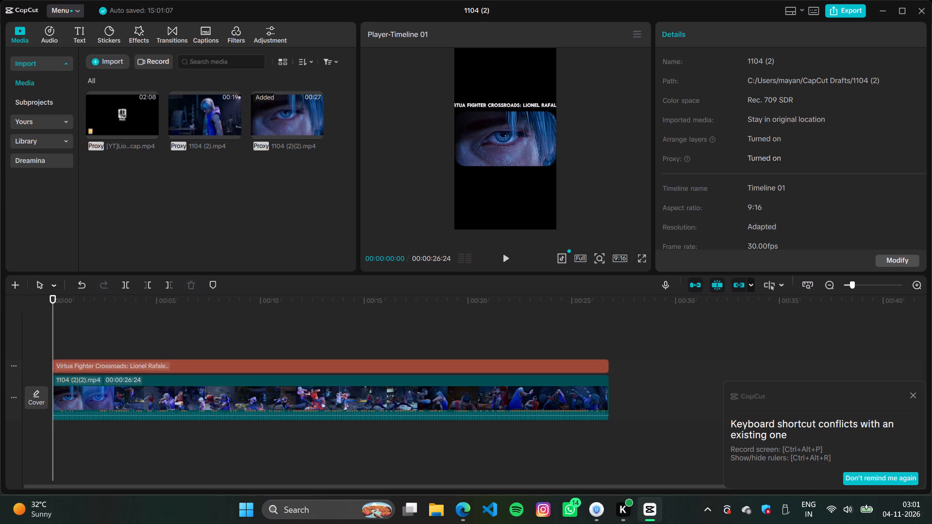
left_click(484, 99)
left_click(481, 104)
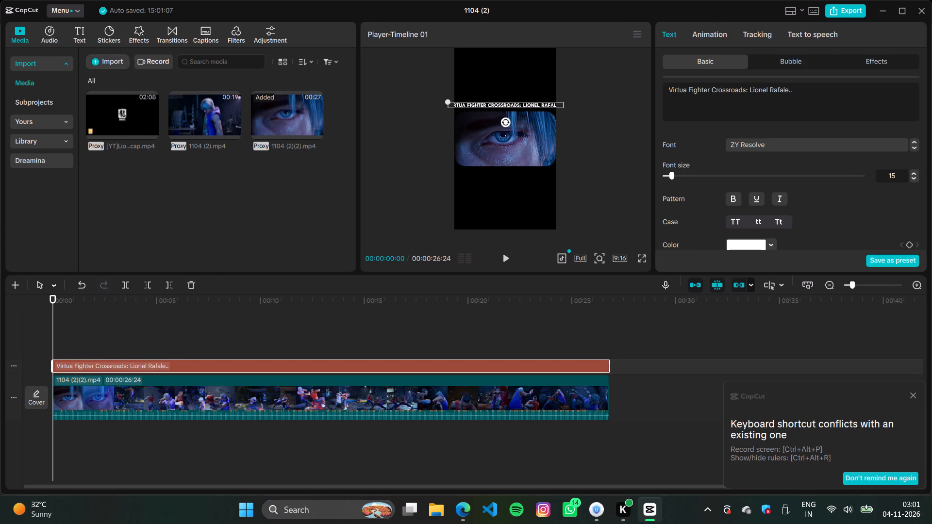
double_click(913, 178)
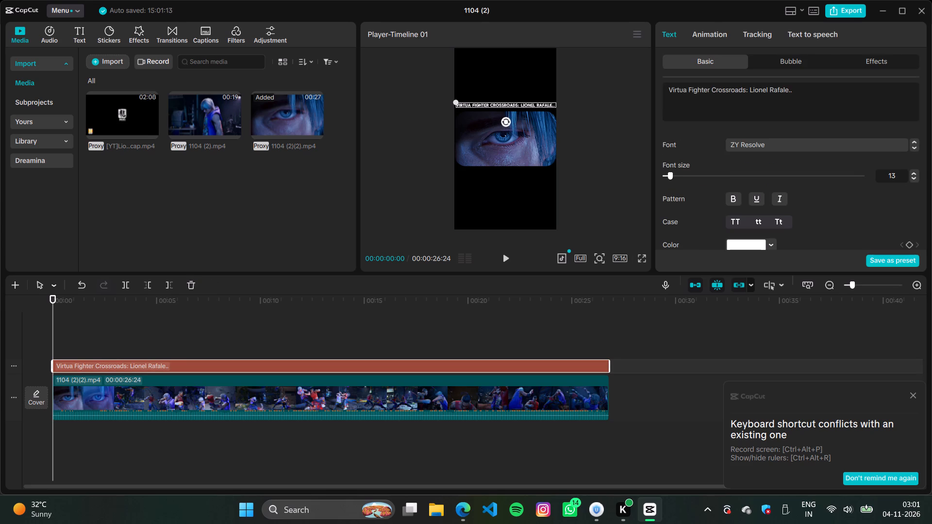
left_click(912, 177)
left_click(914, 172)
left_click(629, 147)
key("space")
key("space")
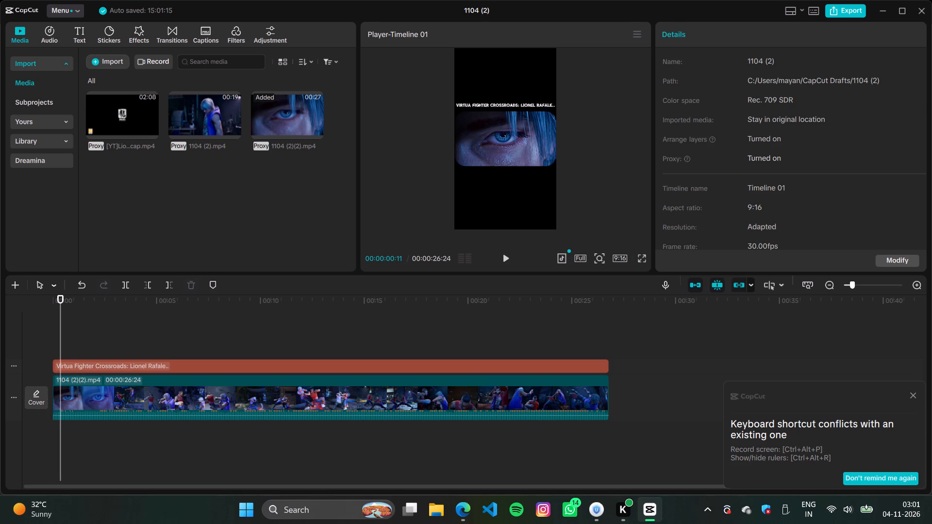
Export the video as 1104 (2)(3) in 4K, H.264 mp4 at 30fps, and dismiss the sharing options.
left_click(837, 5)
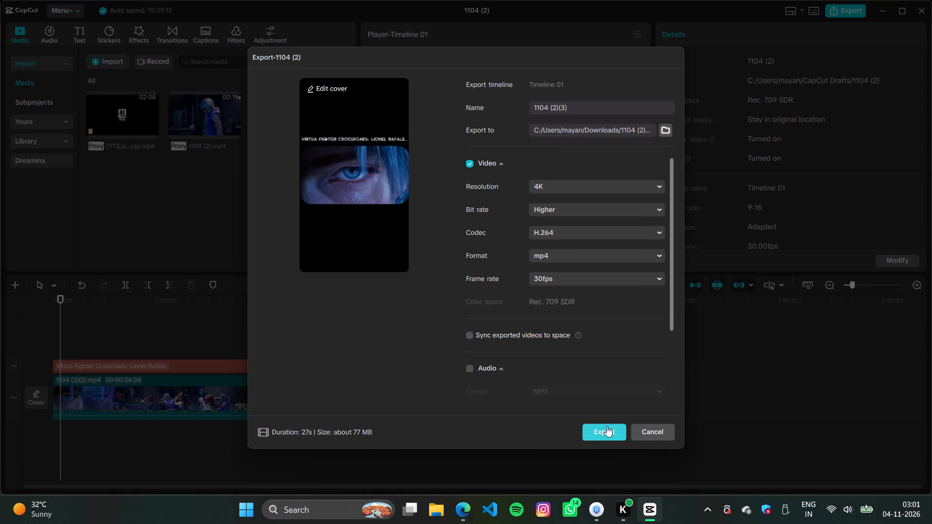
left_click(607, 430)
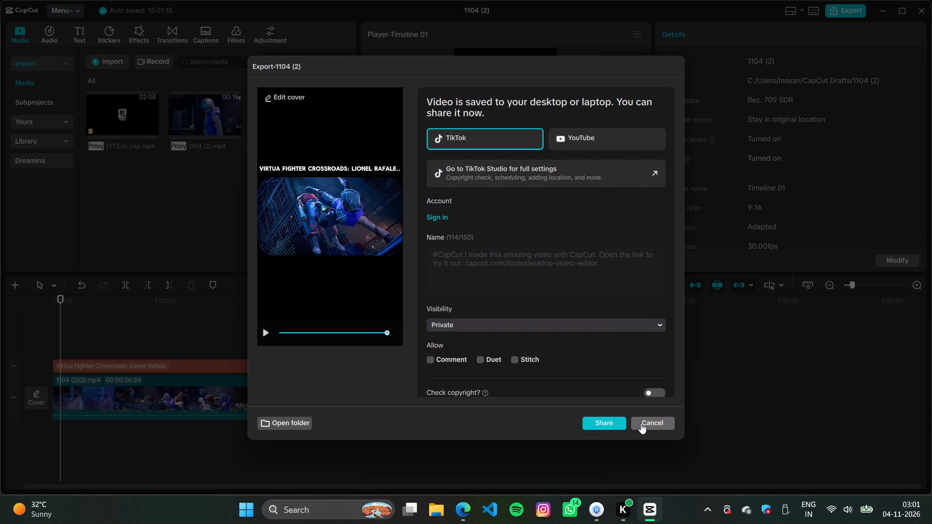
left_click(641, 423)
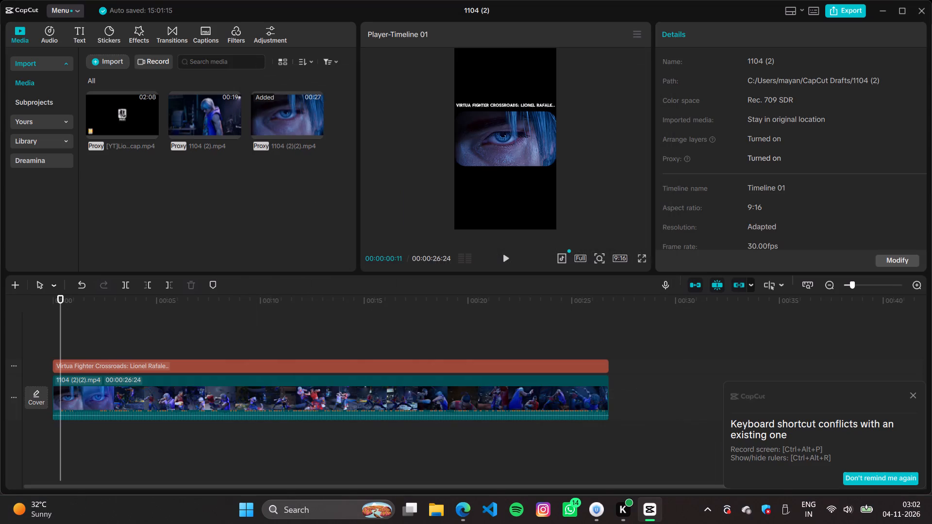
Play the cut's last seconds, and clear the caption and the 1104 (2)(2) clip from the timeline.
left_click(568, 340)
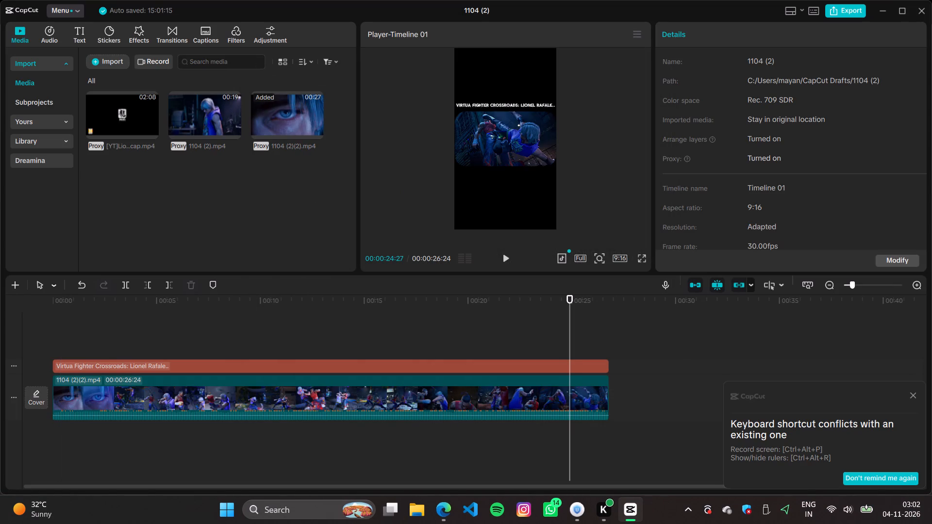
key("space")
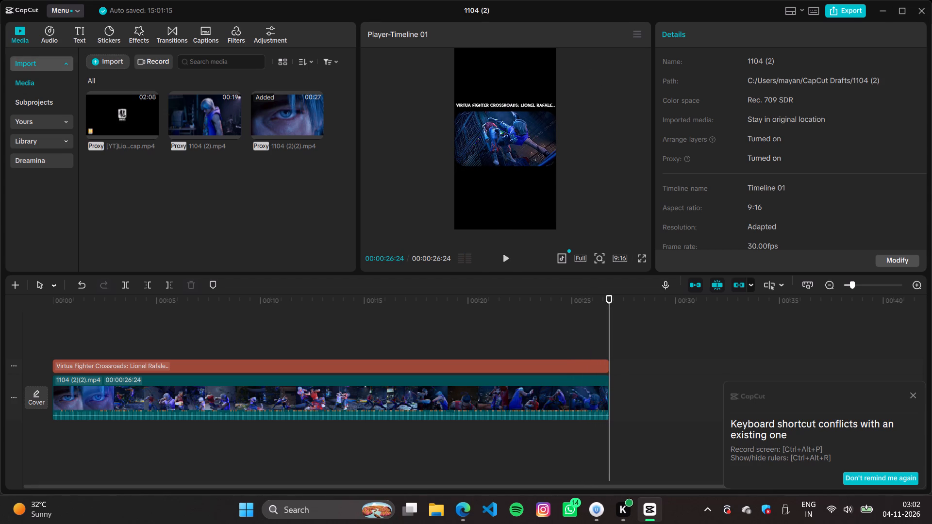
left_click_drag(639, 397, 386, 372)
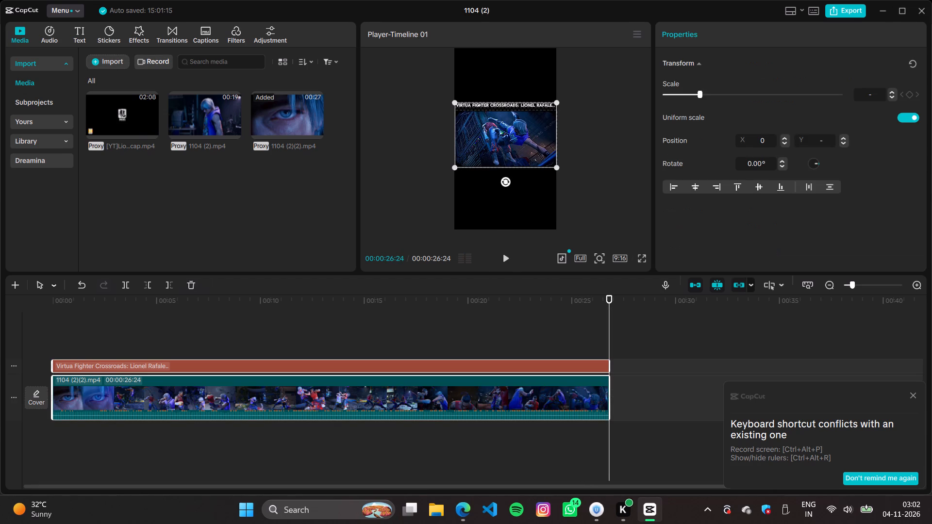
key("BackSpace")
key("BackSpace")
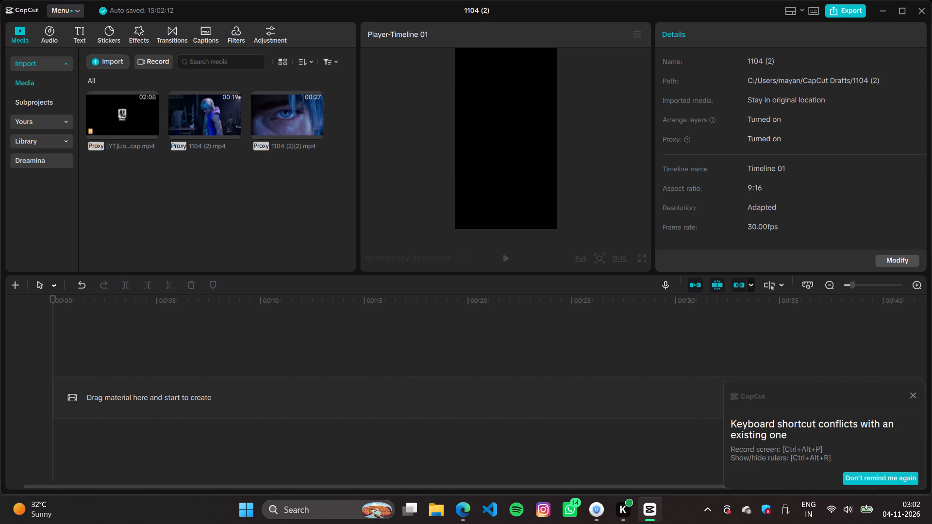
Minimize the video editor and the browser with the campaign brief to reach the desktop.
left_click(888, 9)
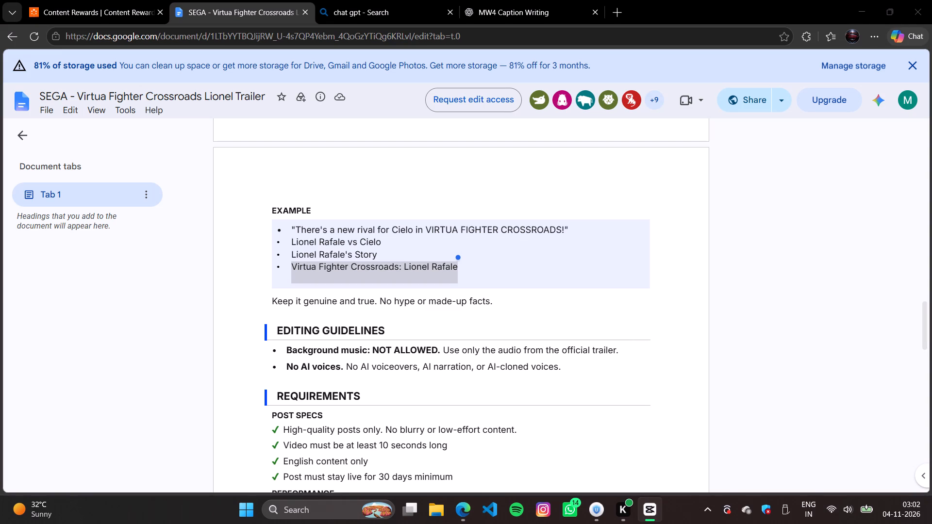
left_click(881, 10)
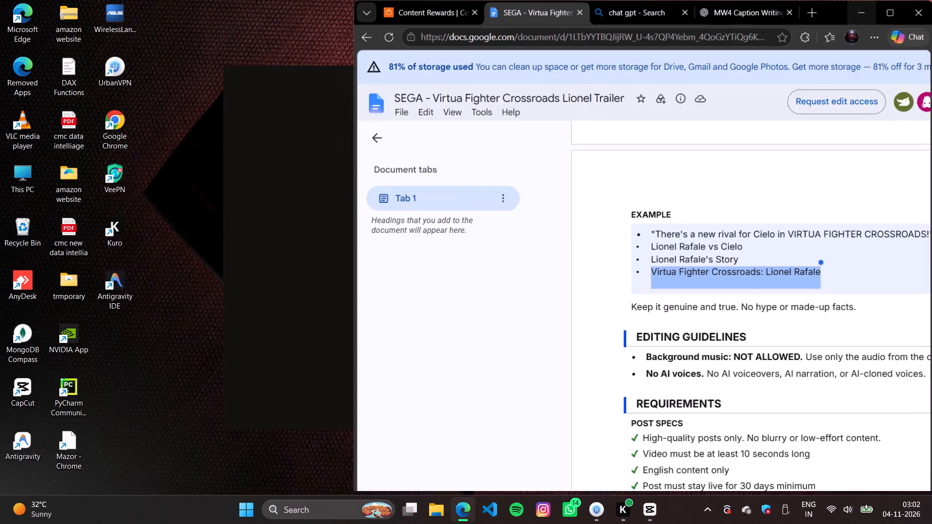
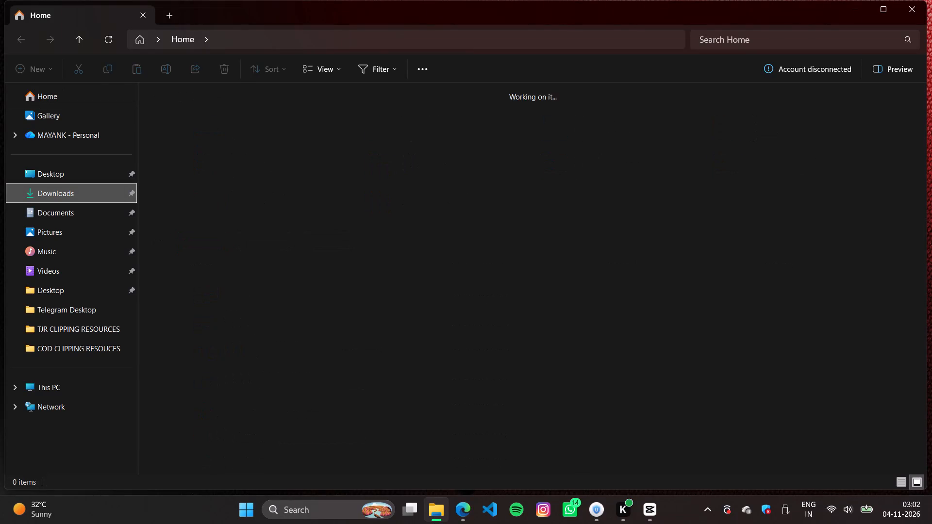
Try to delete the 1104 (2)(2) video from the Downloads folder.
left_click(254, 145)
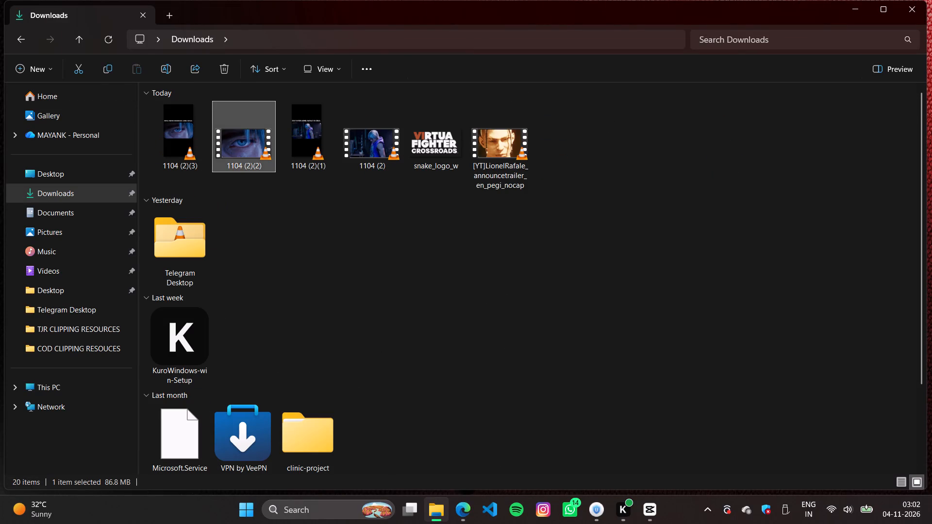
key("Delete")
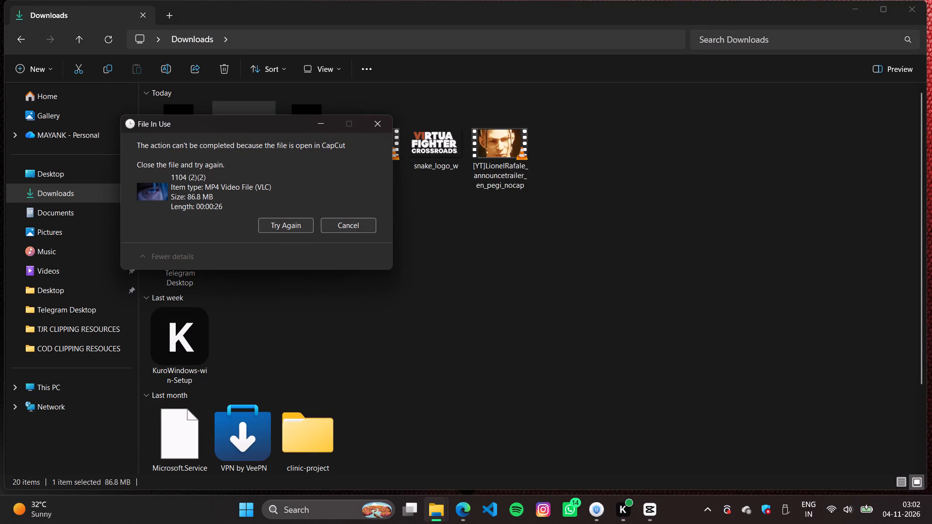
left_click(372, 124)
Switch to CapCut, close the open 1104 (2) project and exit the editor.
left_click(655, 523)
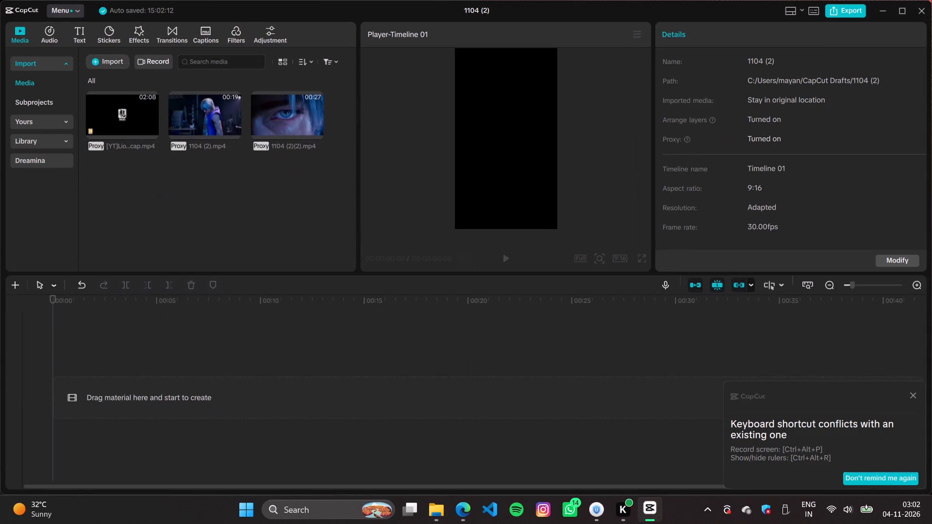
left_click(923, 3)
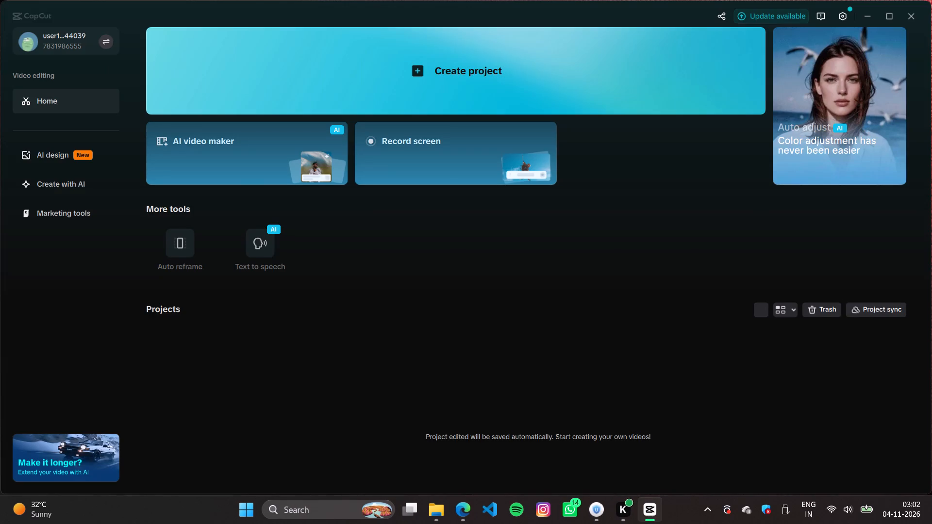
left_click(910, 15)
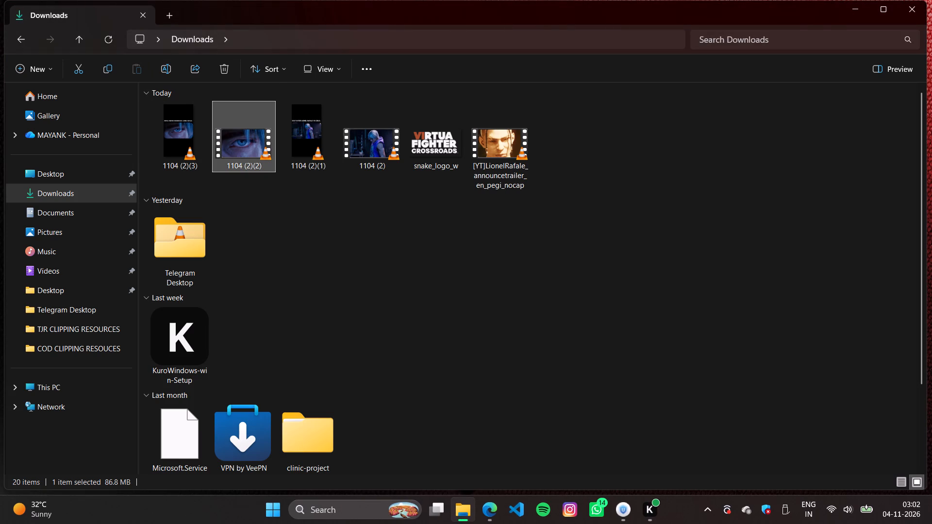
Delete the intermediate 1104 (2)(2) and 1104 (2) videos from the Downloads folder, and clear the selection.
key("Delete")
left_click(472, 219)
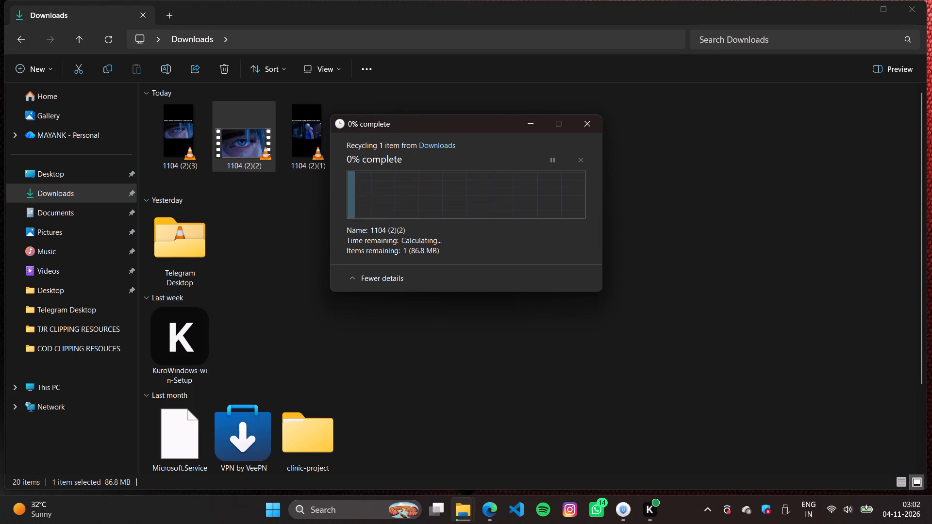
left_click(303, 151)
key("Delete")
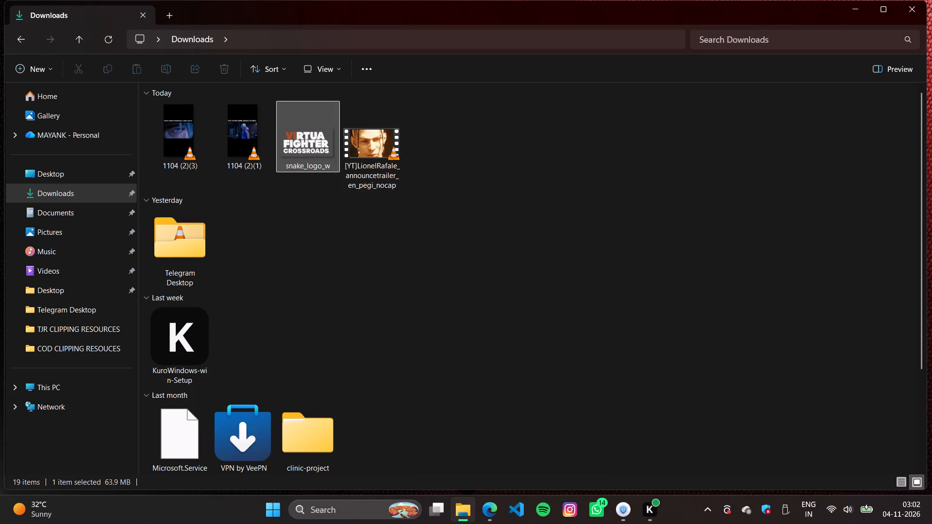
left_click(333, 218)
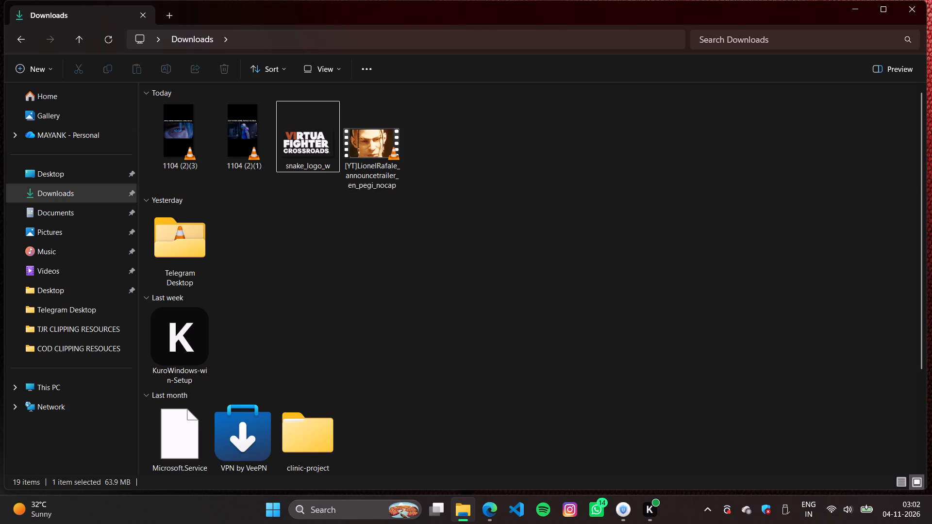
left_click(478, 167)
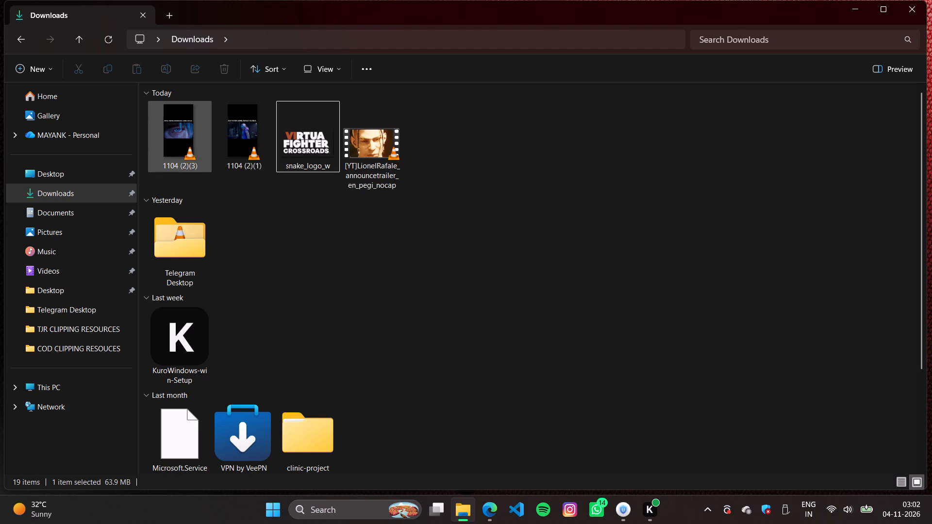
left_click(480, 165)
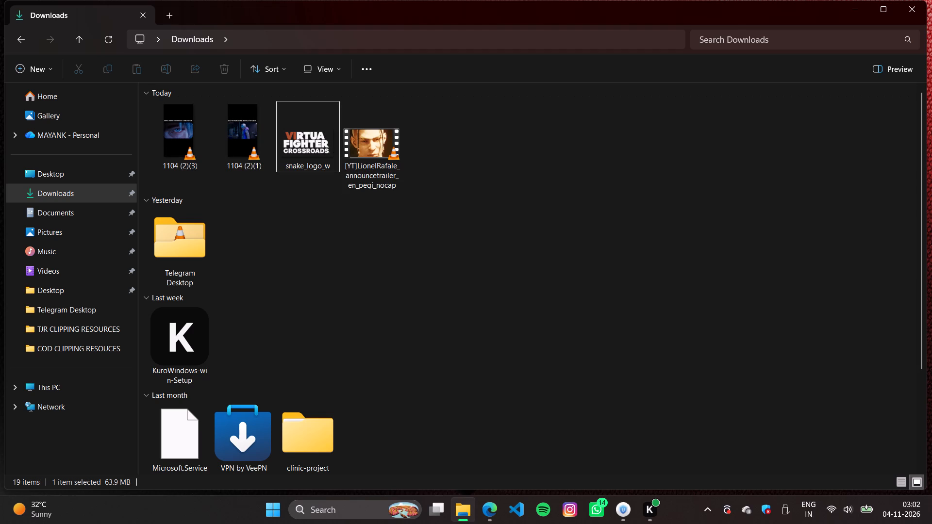